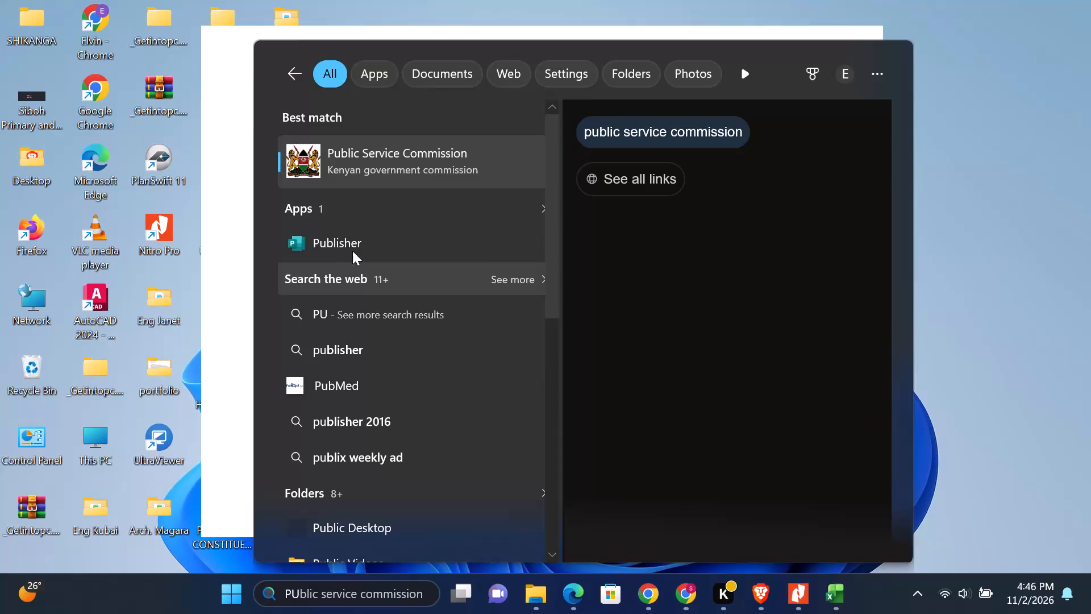
Open Publisher and bring up the template choices for a new publication.
click(355, 243)
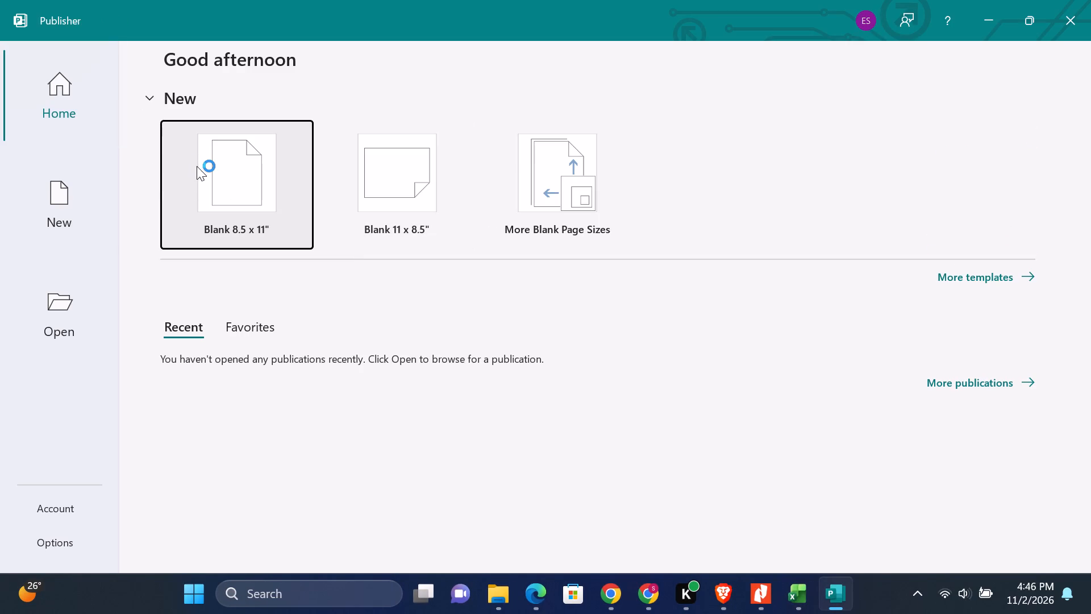
click(70, 96)
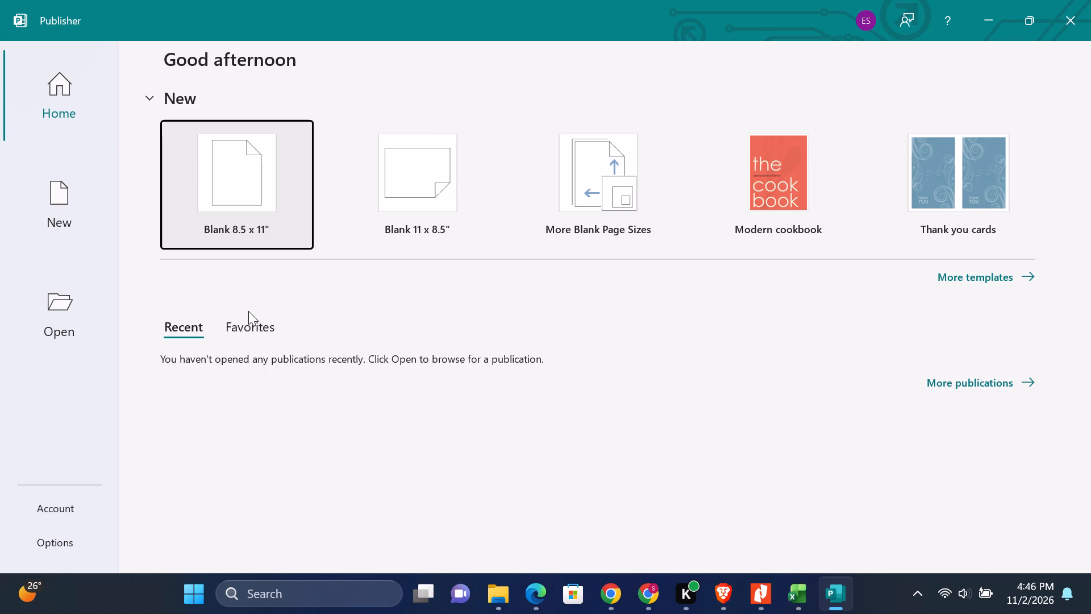
click(65, 201)
Look through the featured Office templates for a suitable publication design.
scroll(445, 289, down, 2)
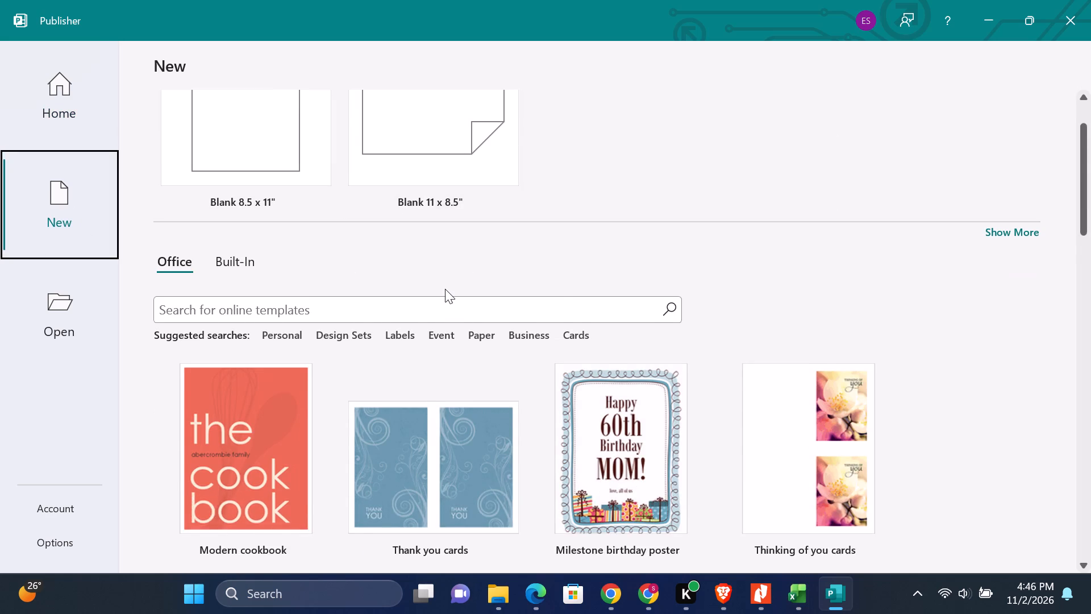
scroll(445, 289, down, 9)
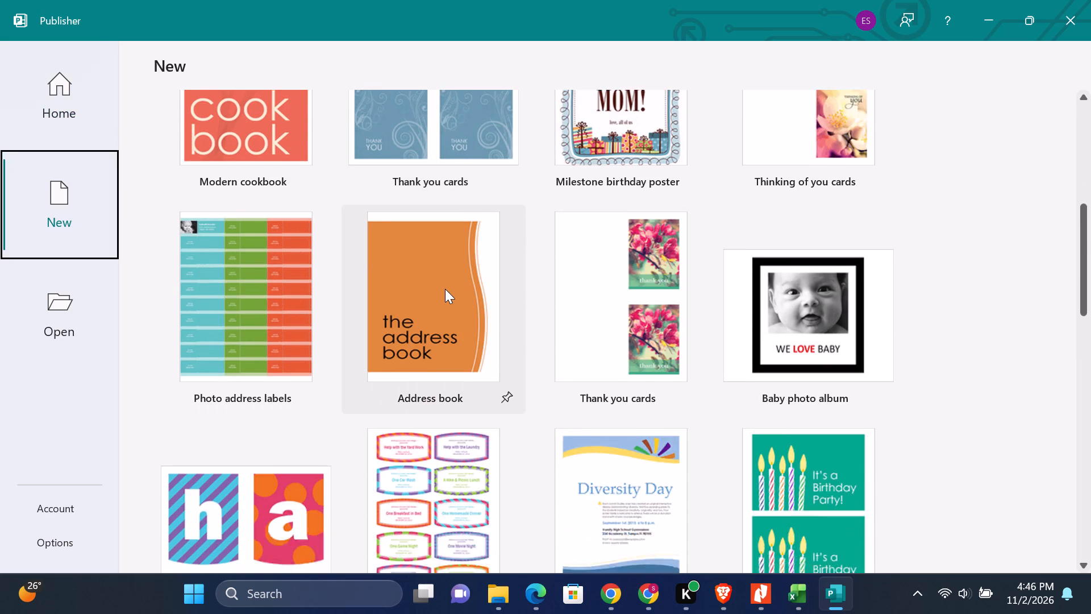
scroll(445, 289, down, 4)
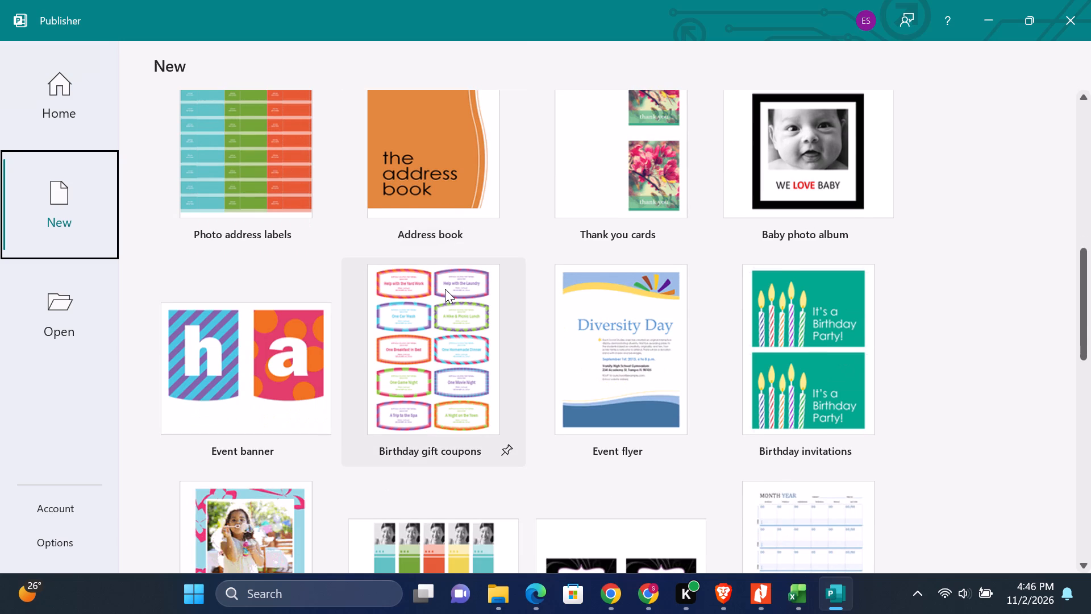
scroll(445, 289, down, 7)
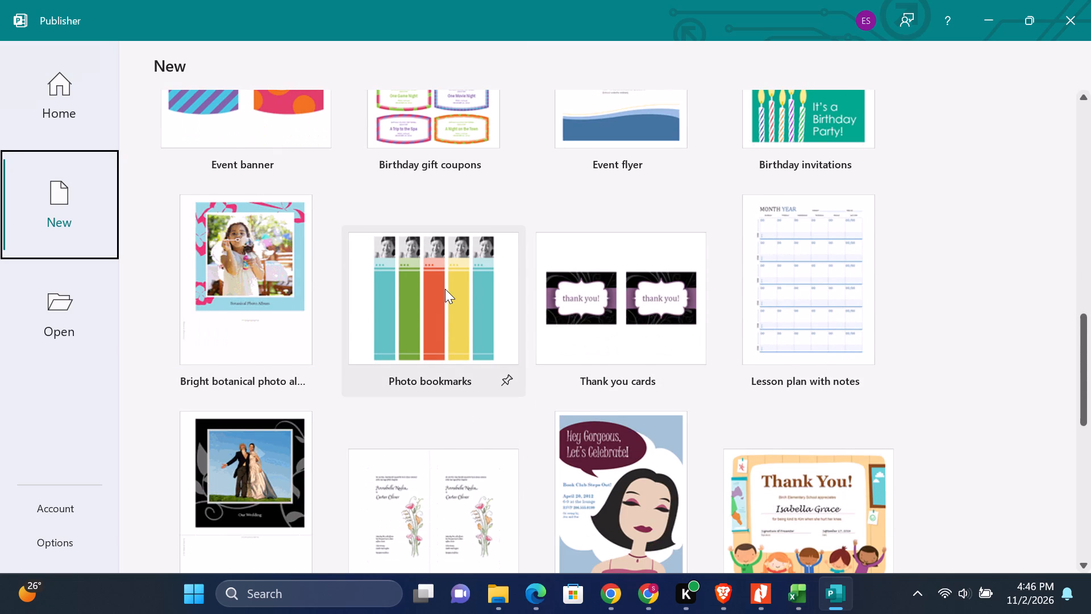
scroll(445, 289, up, 15)
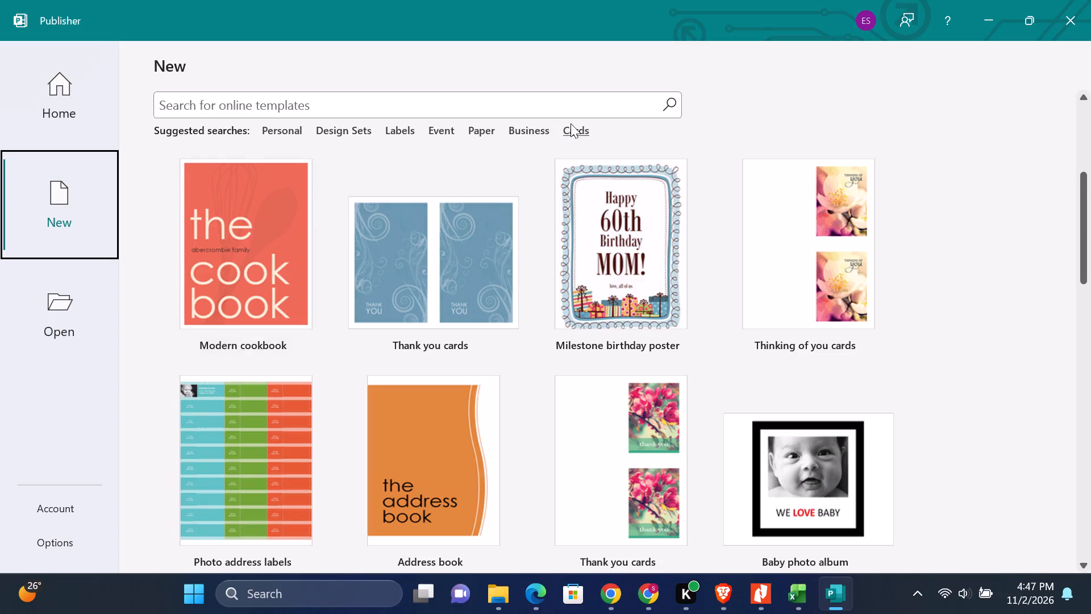
View the suggested Business templates and return to the template overview.
click(534, 129)
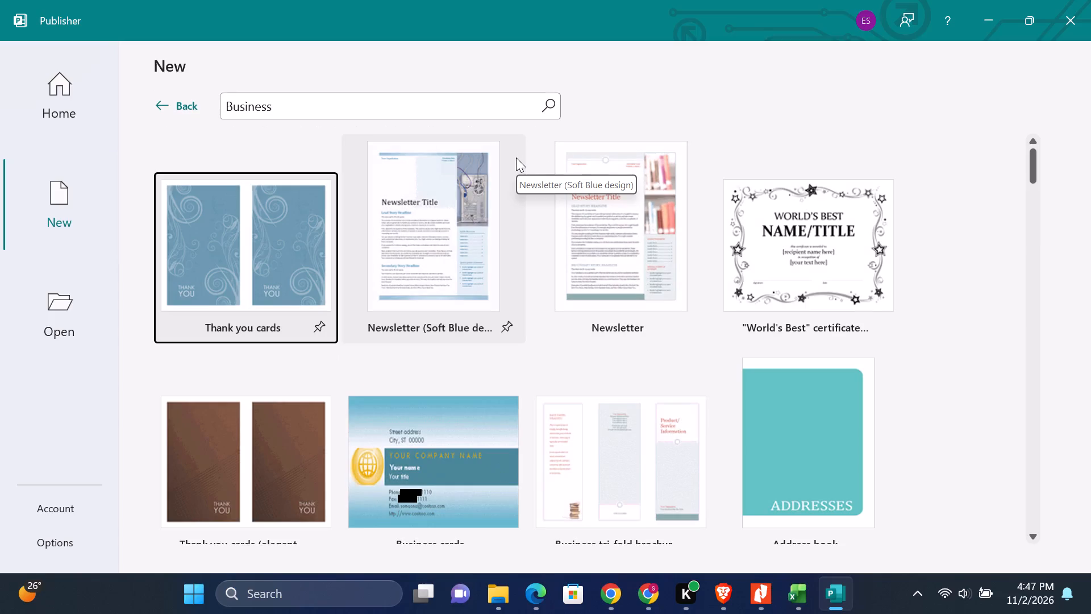
click(156, 106)
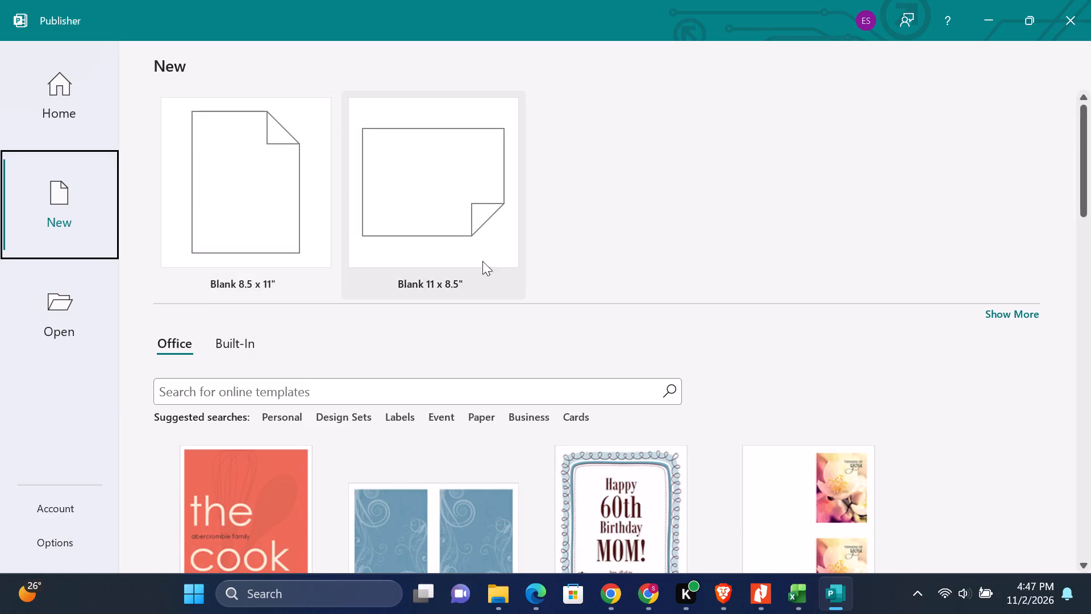
Search the online templates using the suggested Cards category.
scroll(486, 266, up, 2)
click(578, 418)
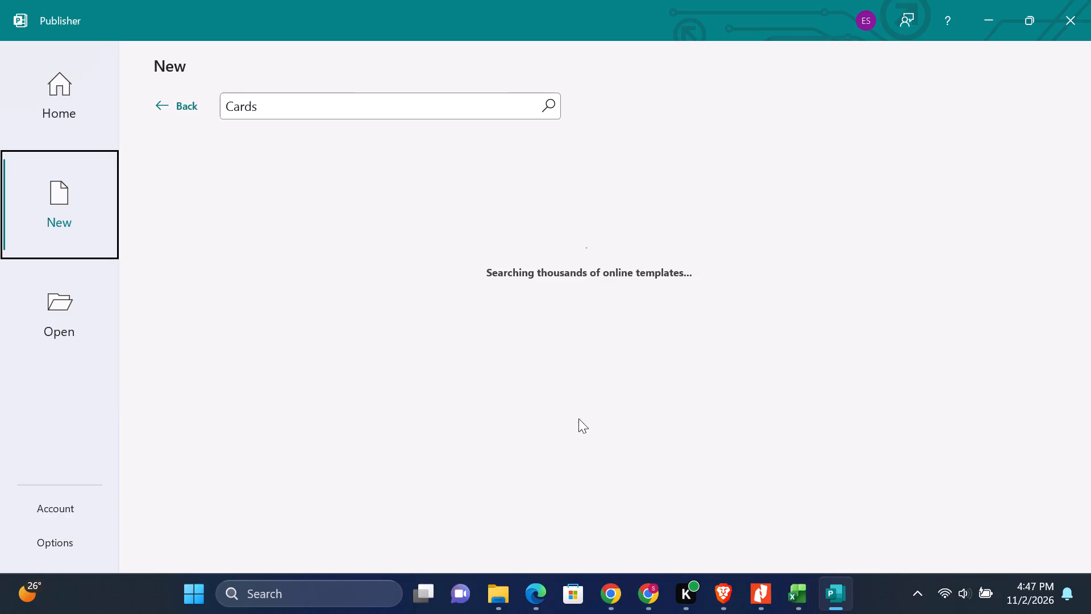
Examine the Cards templates to compare the available business card designs.
scroll(502, 211, down, 4)
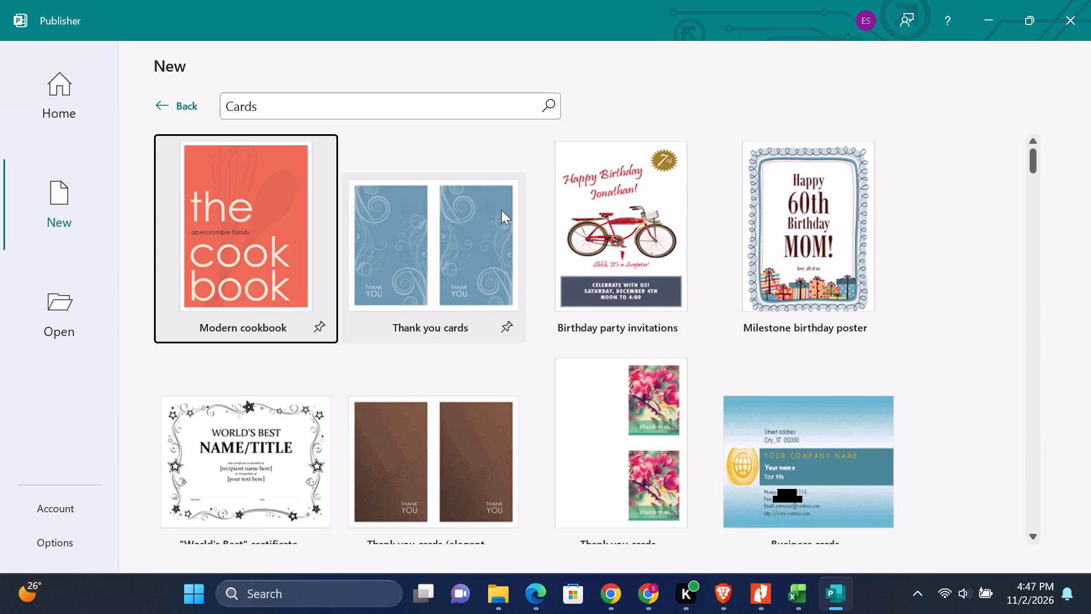
scroll(501, 210, down, 1)
scroll(501, 210, up, 1)
scroll(501, 210, down, 3)
scroll(501, 210, up, 2)
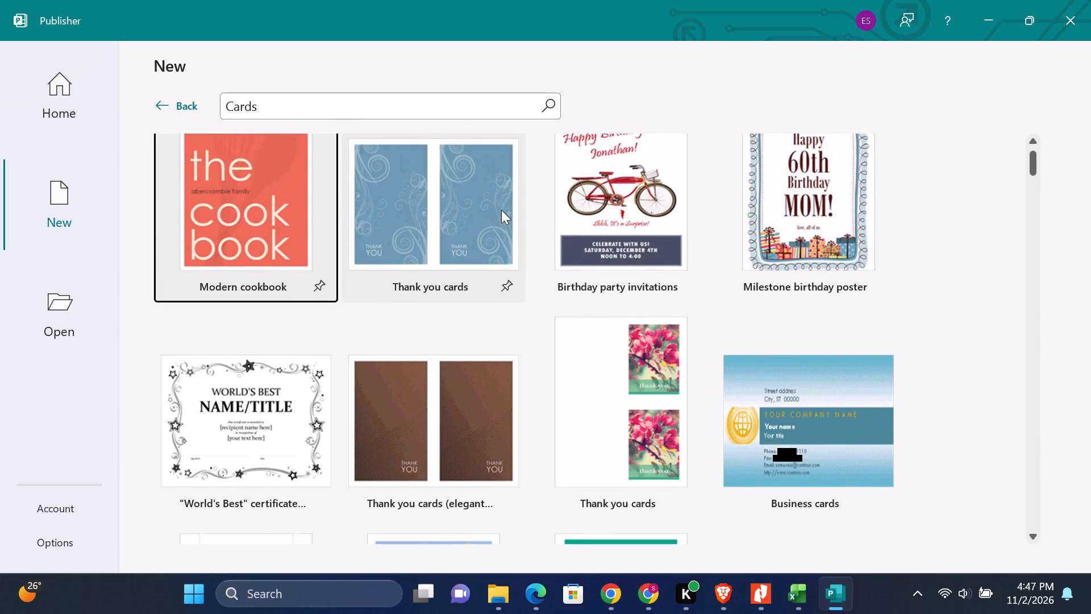
scroll(501, 210, up, 6)
scroll(501, 210, down, 4)
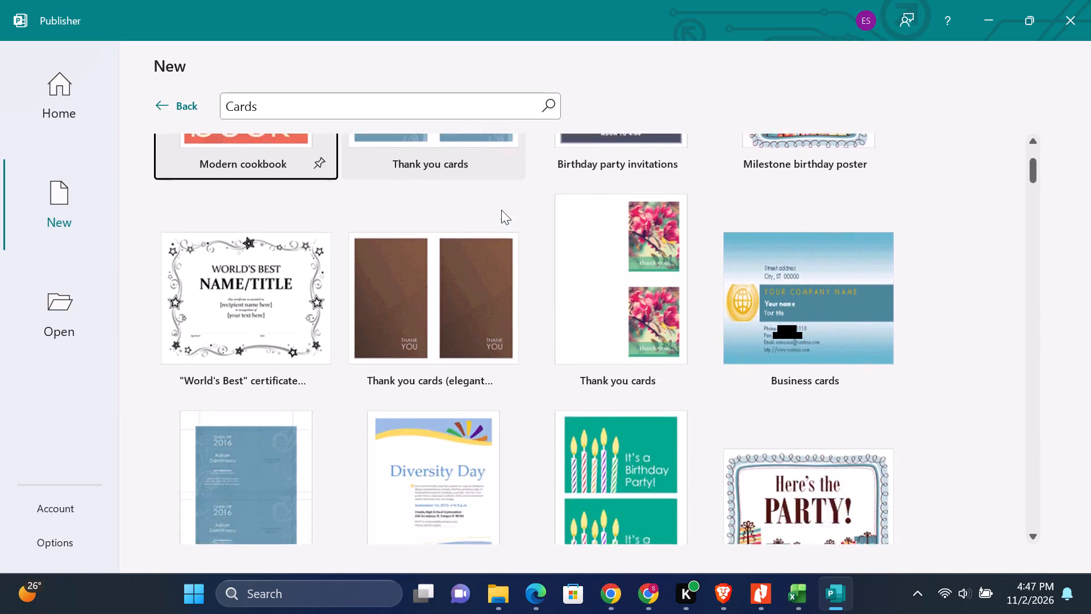
scroll(501, 210, down, 8)
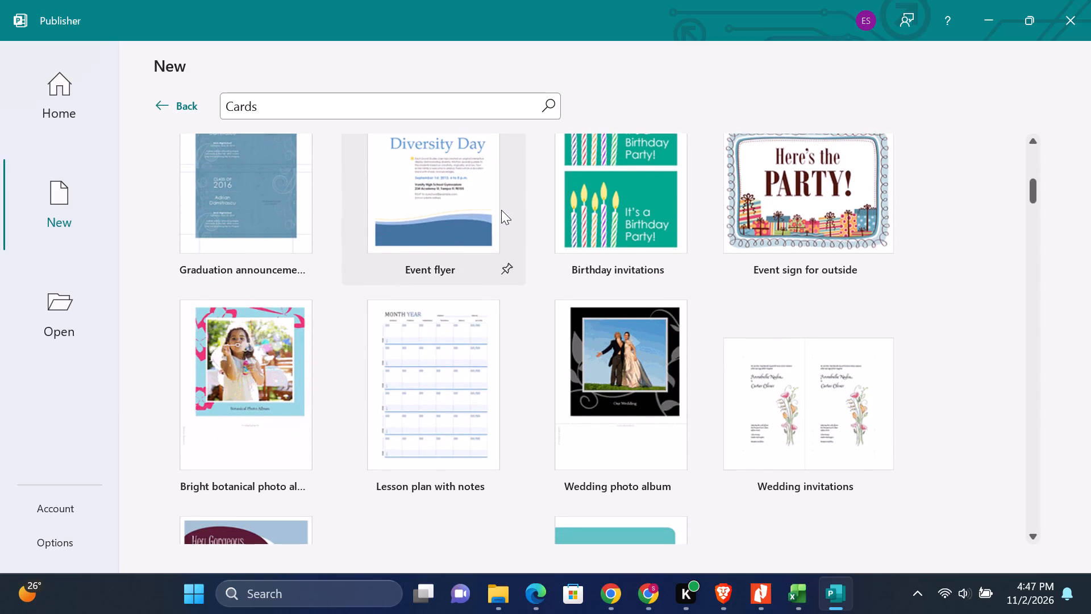
scroll(501, 210, down, 7)
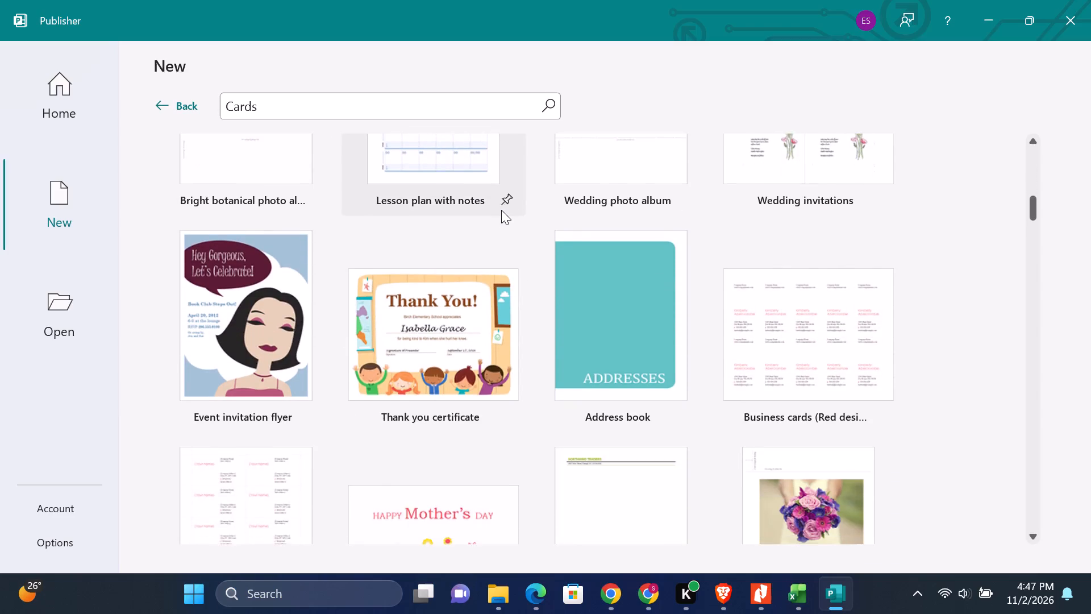
scroll(501, 210, down, 1)
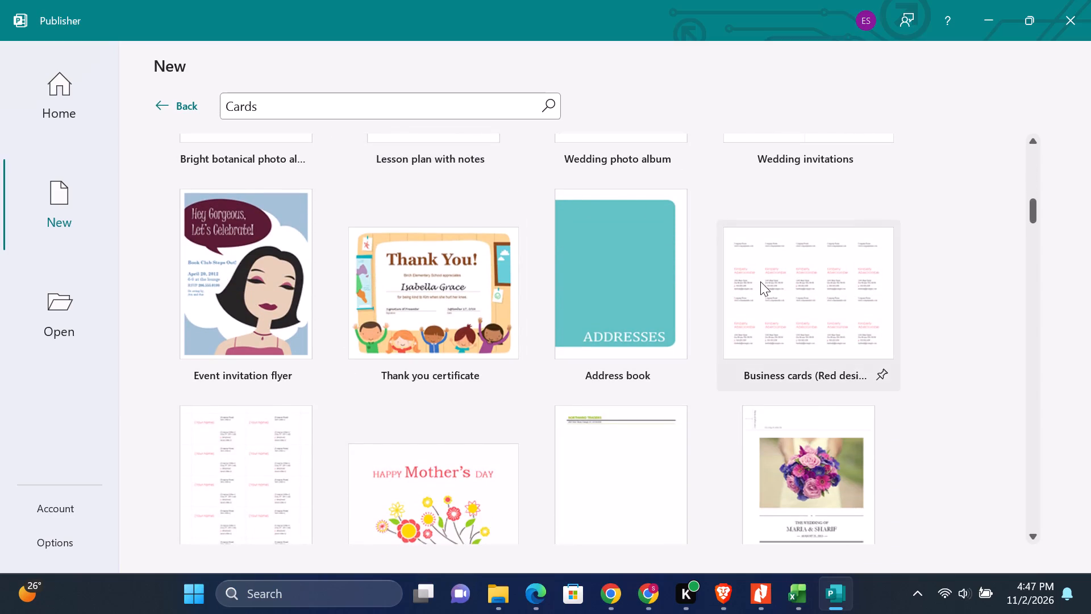
scroll(588, 316, down, 4)
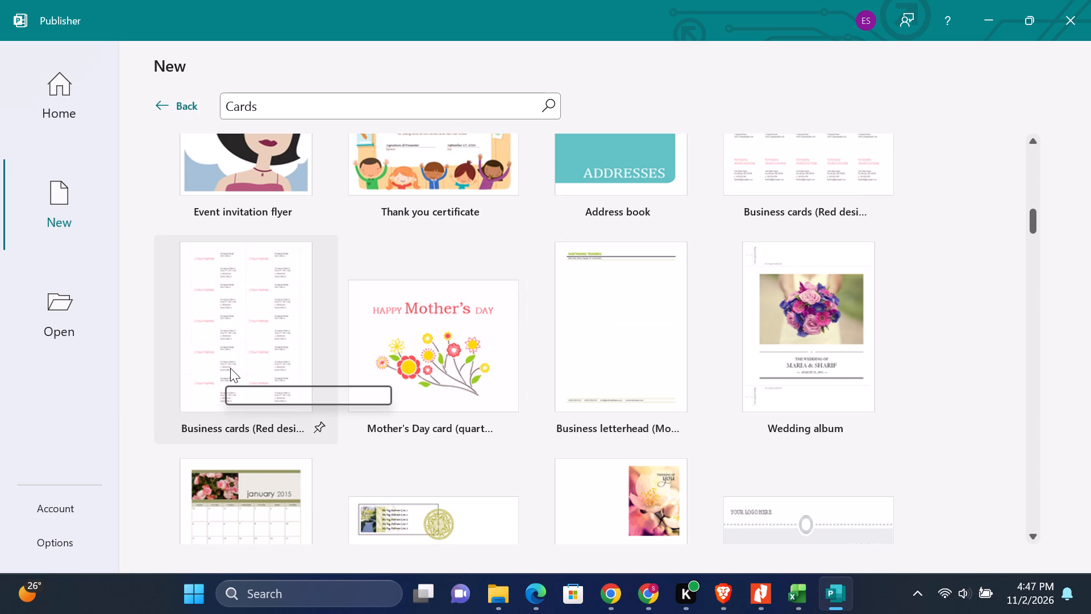
scroll(230, 368, down, 7)
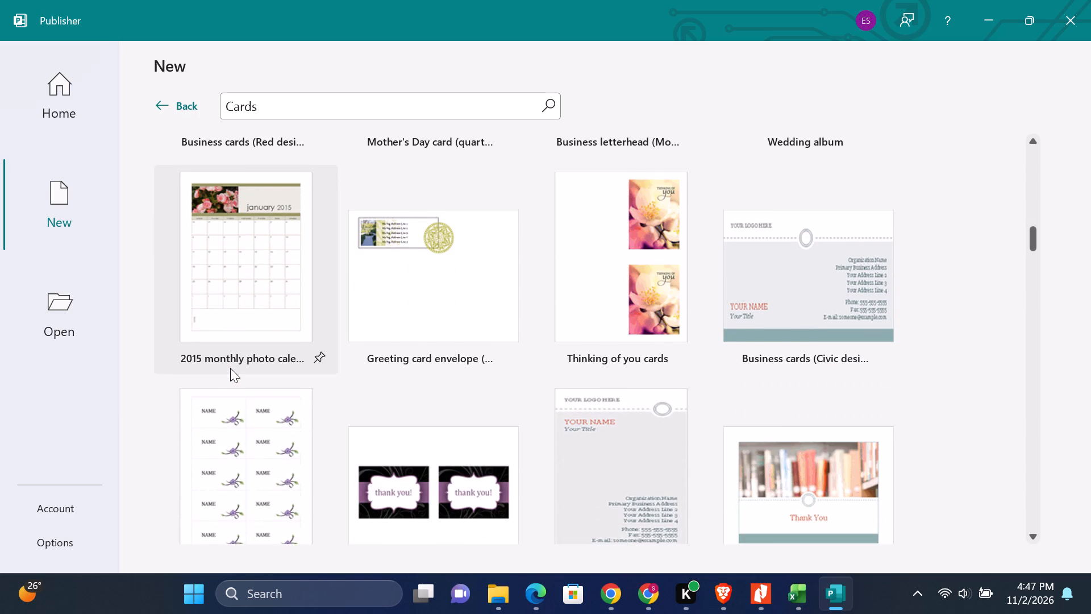
scroll(230, 368, down, 12)
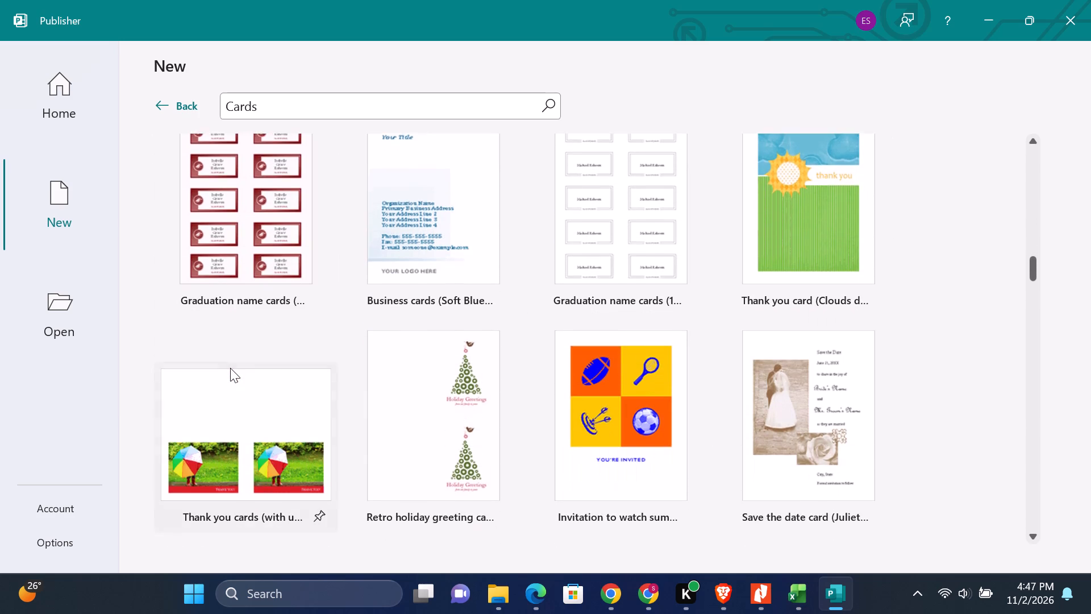
scroll(230, 368, down, 11)
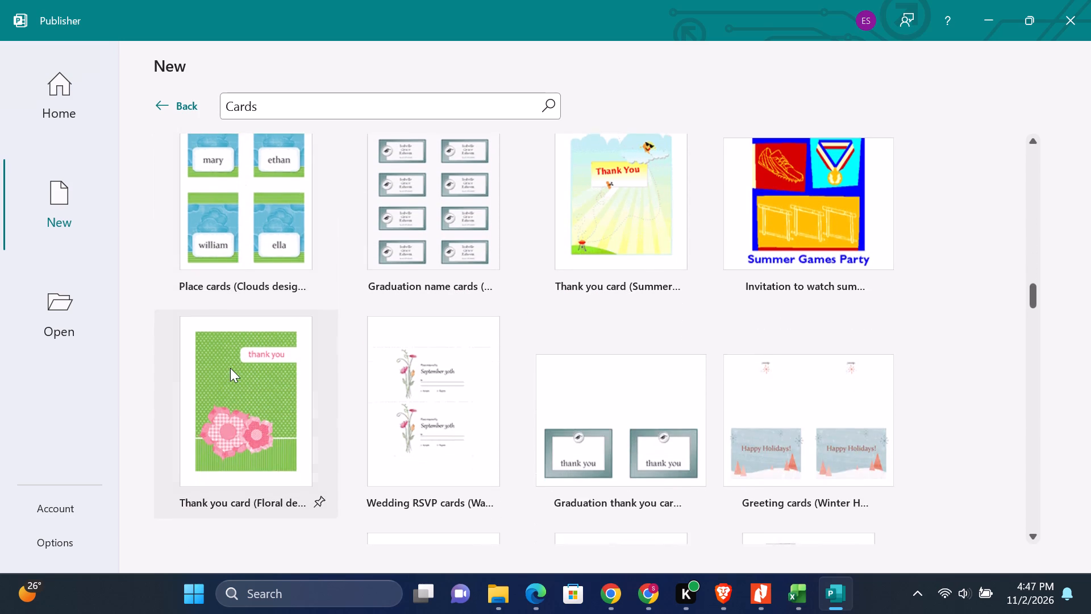
scroll(230, 368, down, 5)
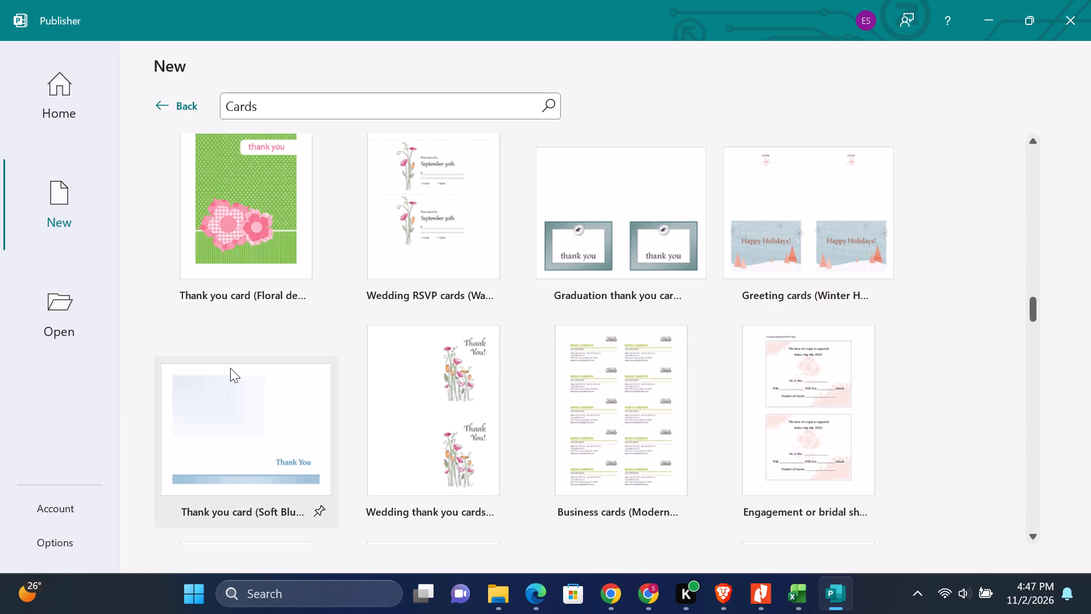
scroll(230, 368, up, 1)
scroll(230, 368, down, 8)
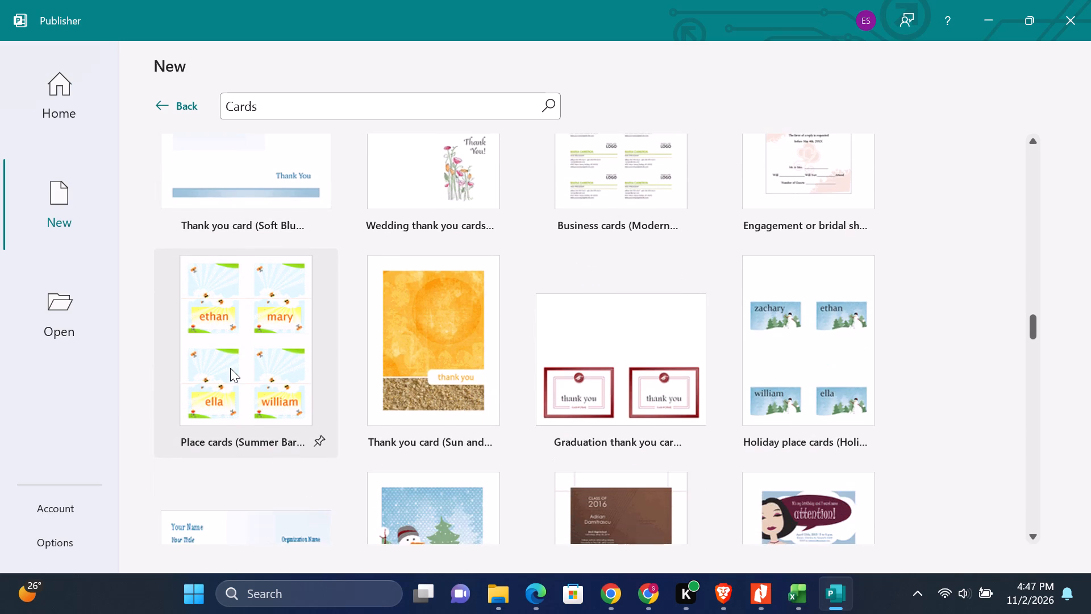
scroll(230, 368, down, 9)
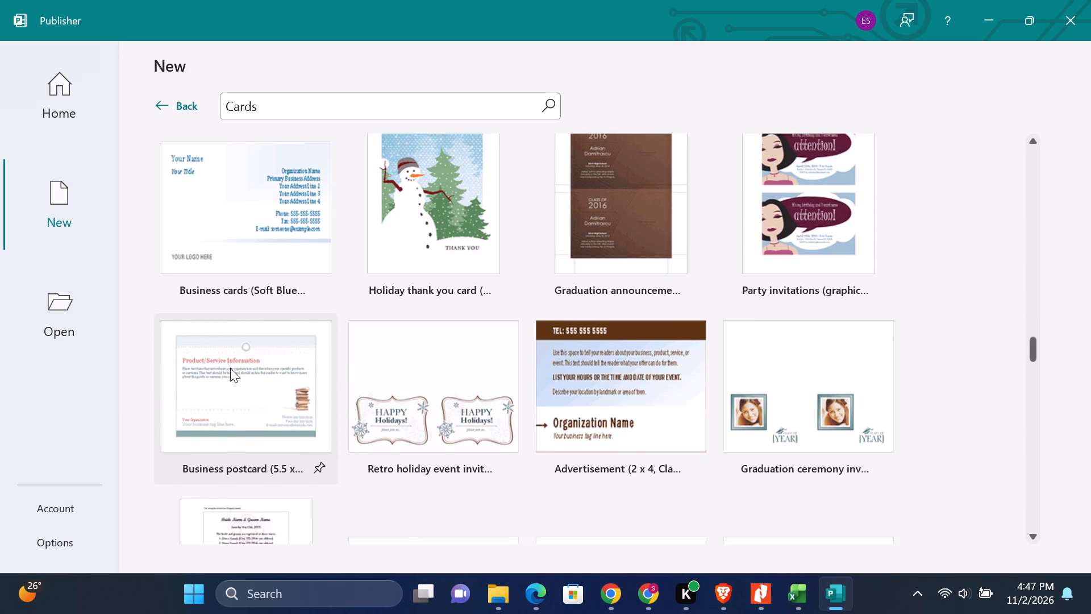
scroll(230, 368, down, 1)
scroll(230, 368, up, 17)
scroll(230, 368, up, 4)
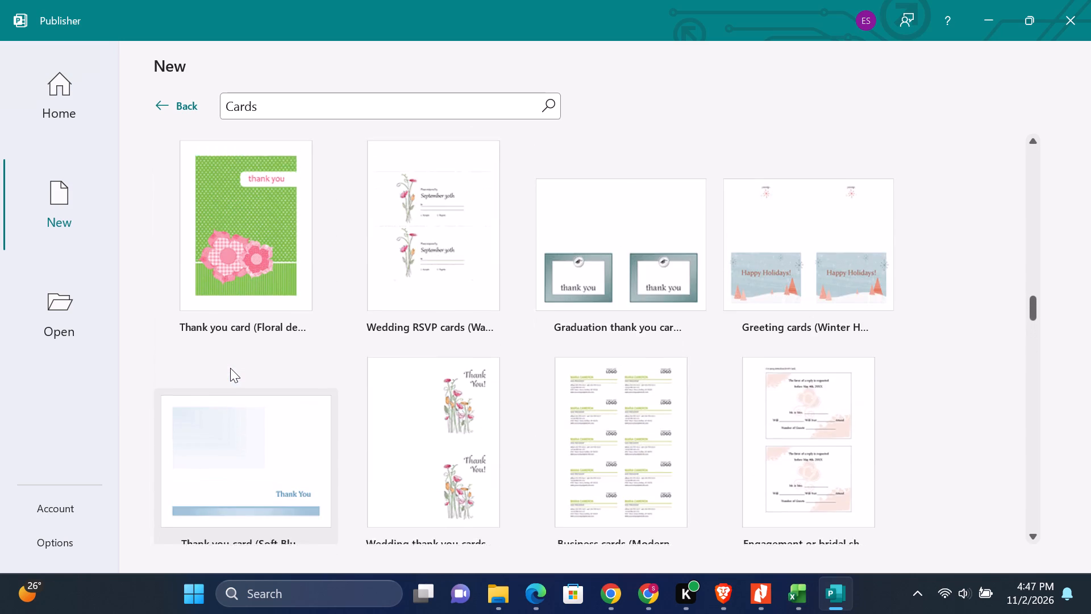
scroll(230, 368, up, 18)
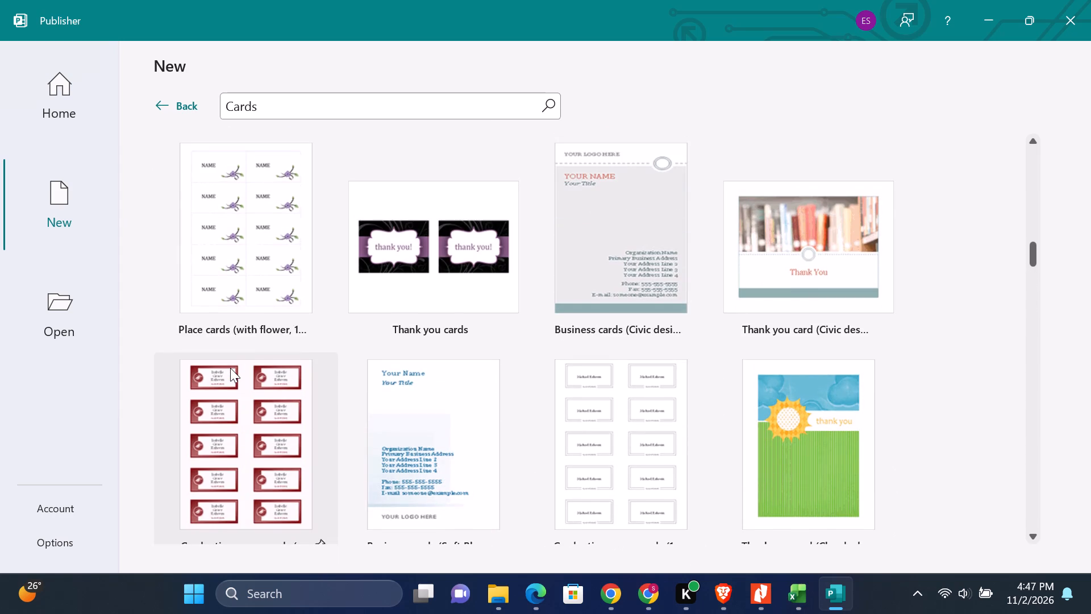
scroll(230, 368, down, 2)
scroll(230, 368, up, 8)
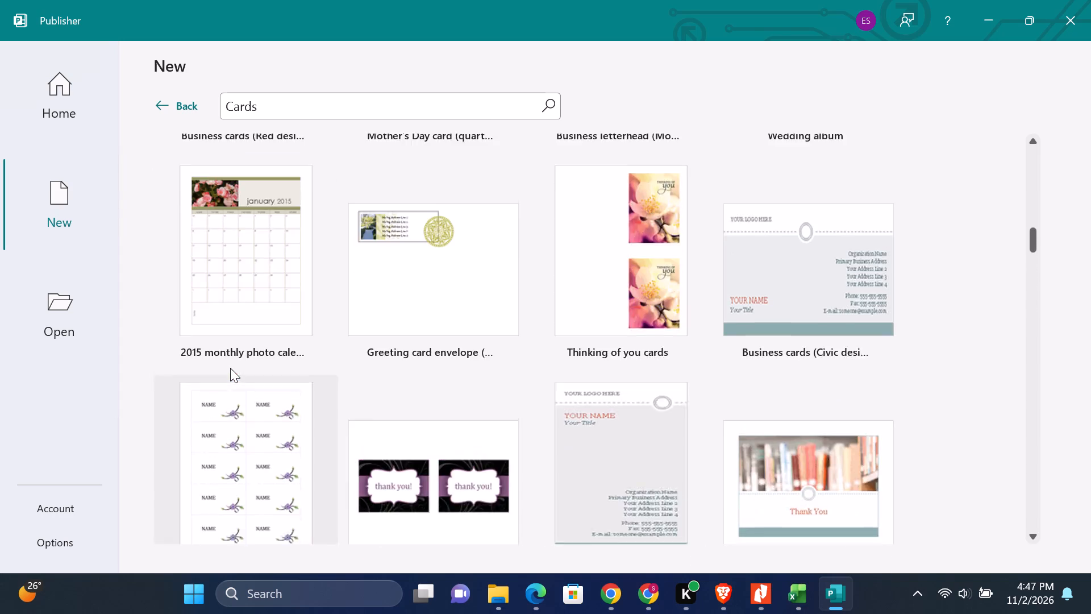
scroll(230, 368, up, 10)
scroll(230, 368, down, 2)
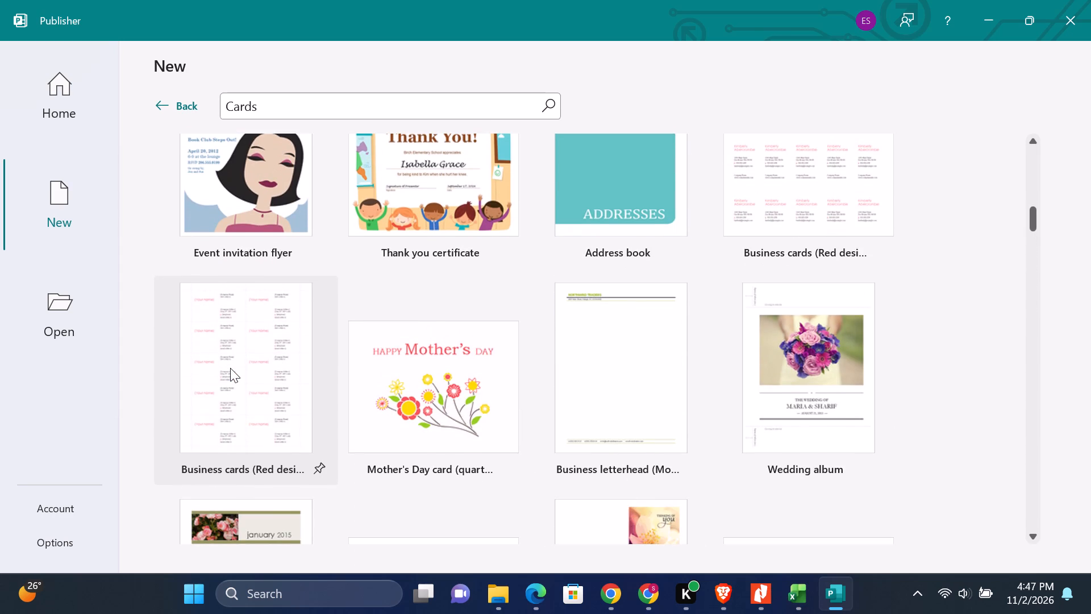
scroll(230, 368, up, 17)
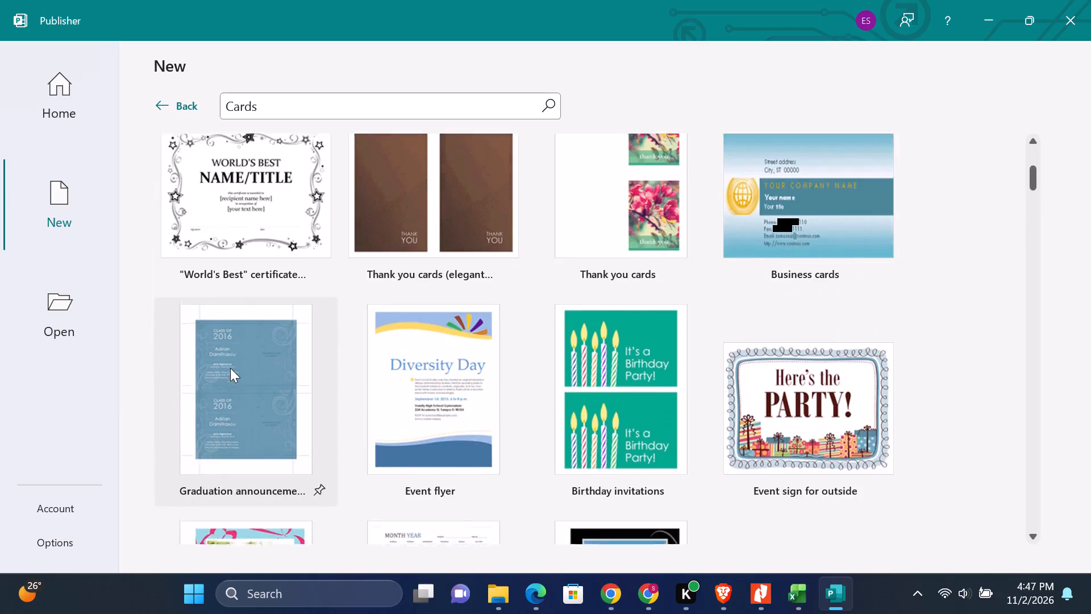
scroll(230, 368, up, 1)
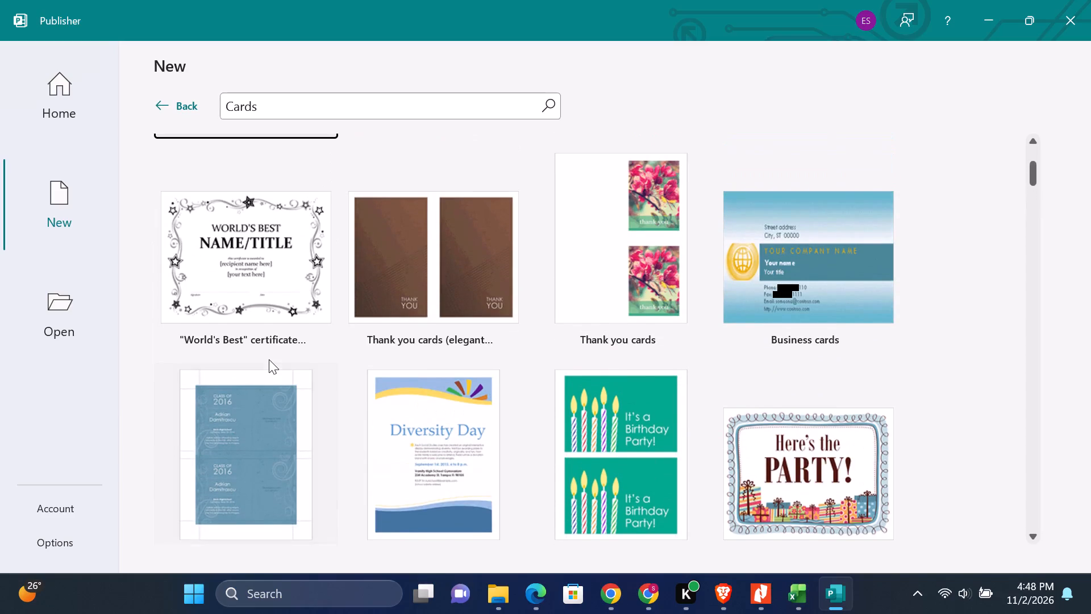
scroll(544, 301, up, 1)
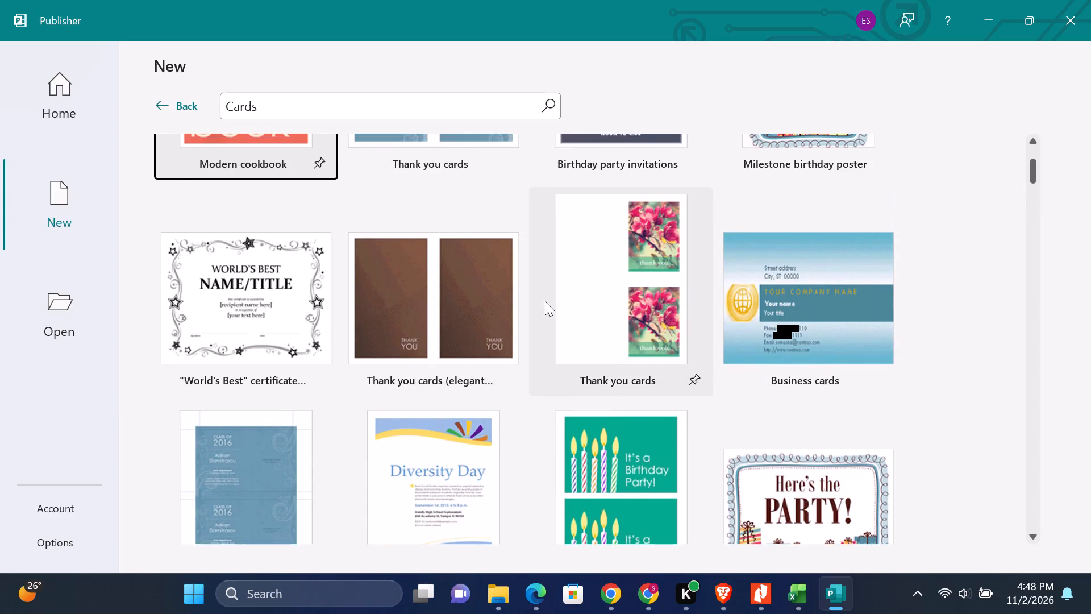
Create a publication from the blue Business cards template with the golden globe logo.
click(831, 314)
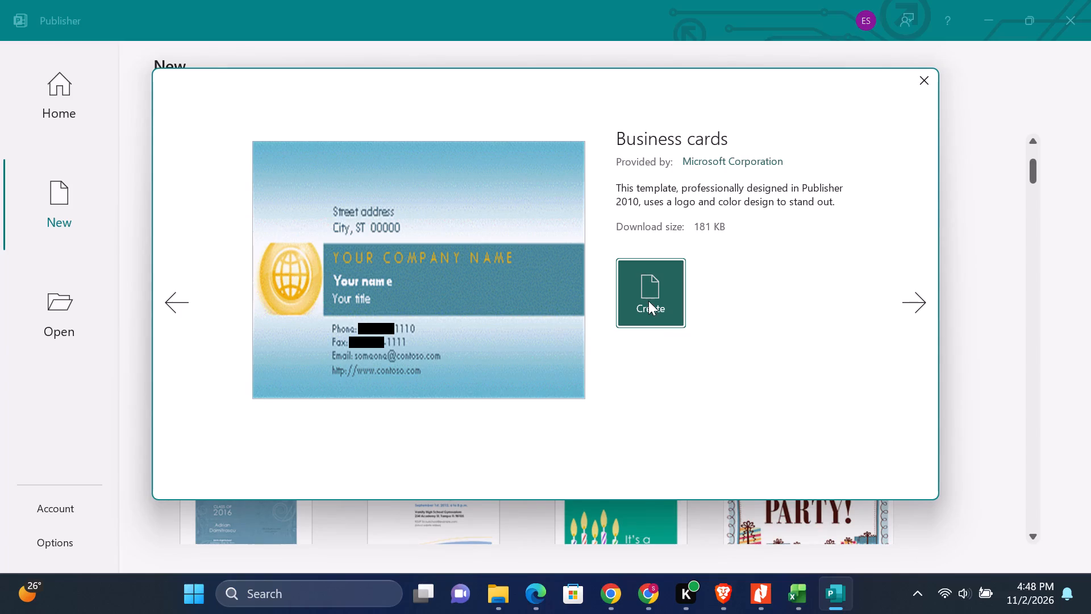
click(648, 301)
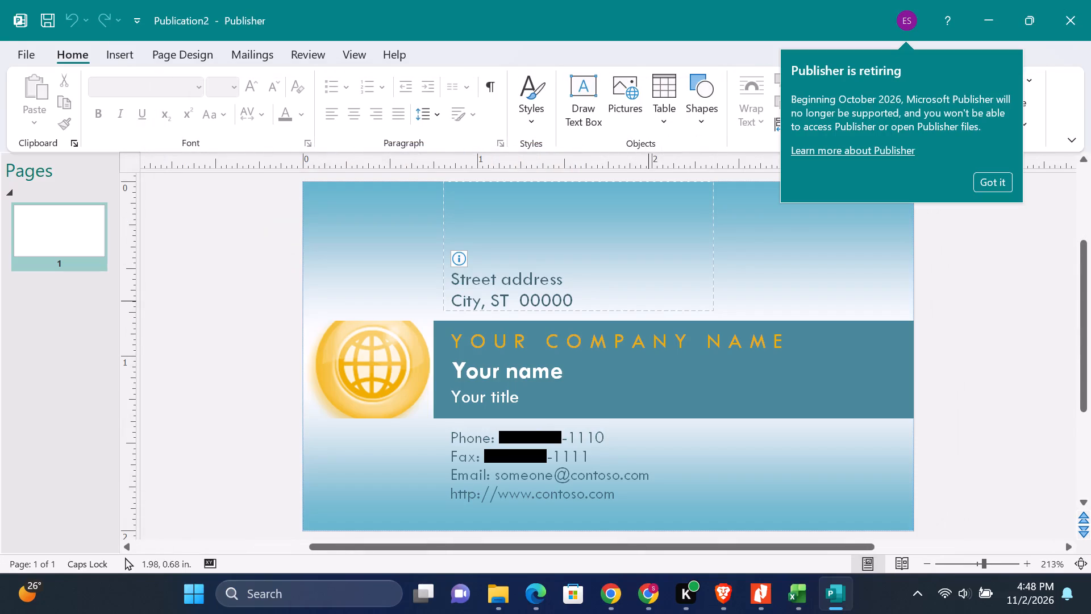
Delete the street address and city text box in the upper part of the card.
scroll(644, 320, down, 5)
scroll(623, 351, up, 7)
scroll(623, 351, down, 4)
scroll(621, 351, up, 4)
scroll(589, 363, down, 2)
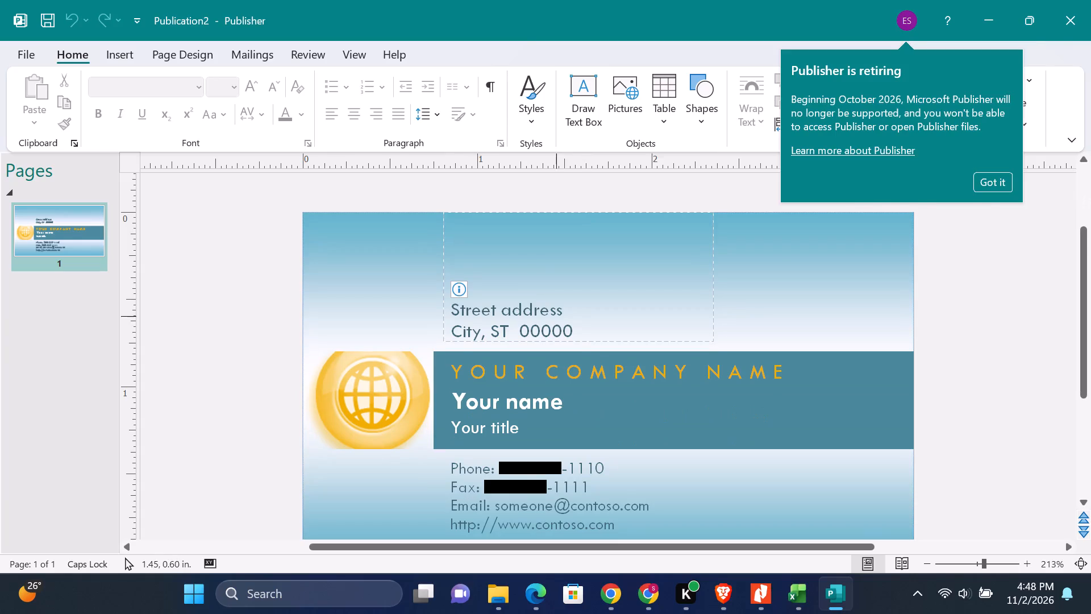
click(556, 316)
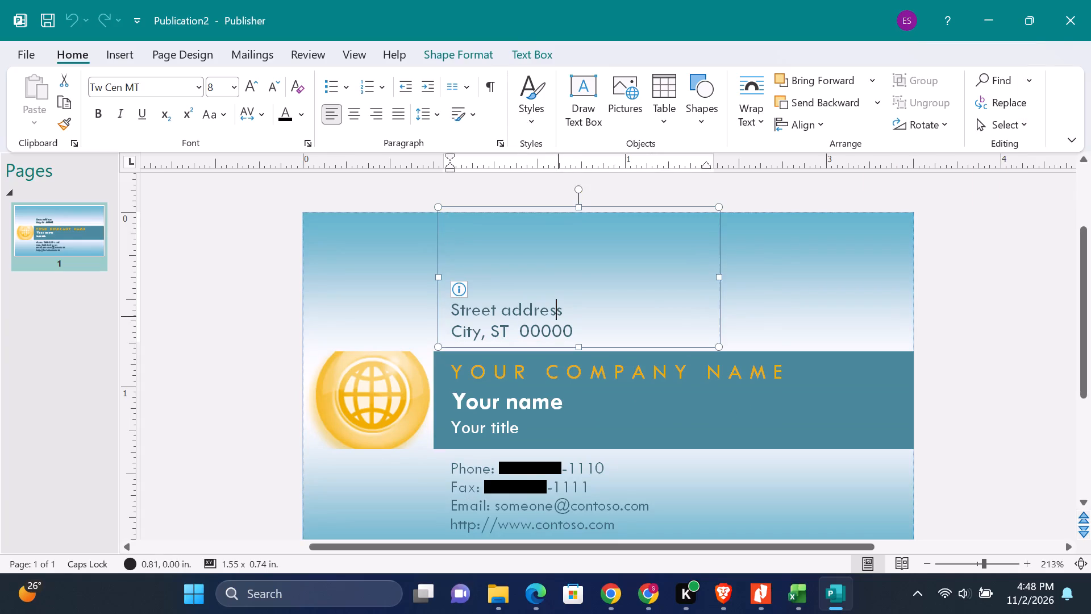
key(BackSpace)
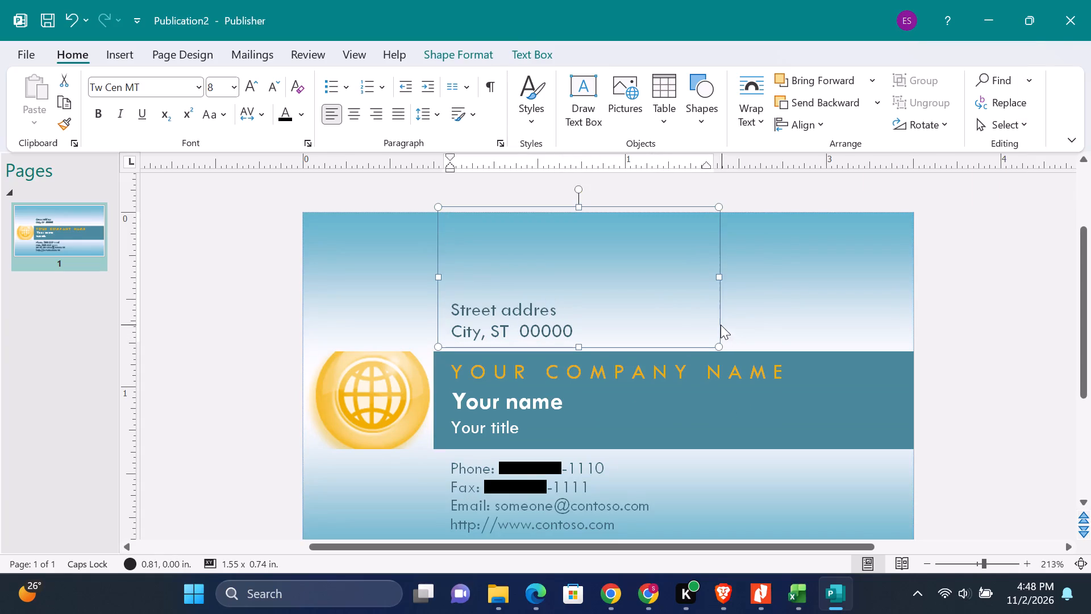
click(719, 325)
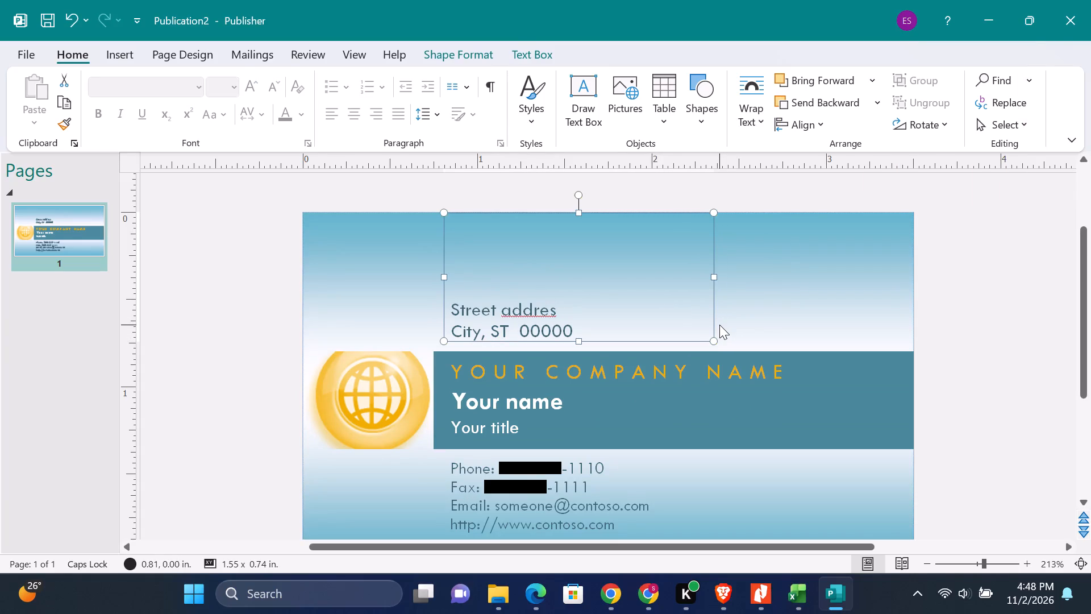
key(Delete)
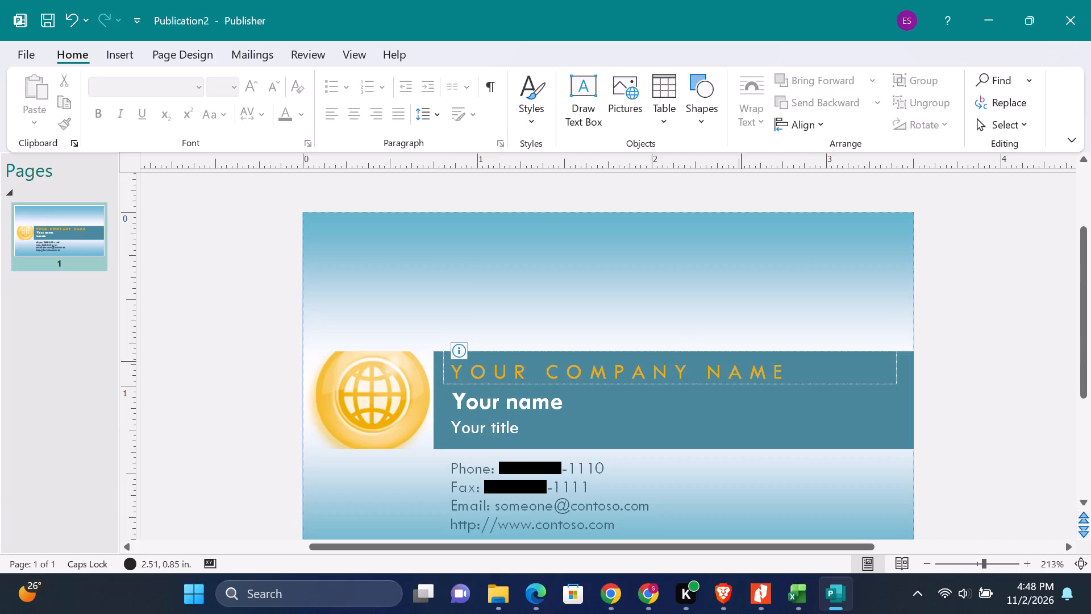
Delete the company name, name and title text boxes from the card's teal band.
click(741, 361)
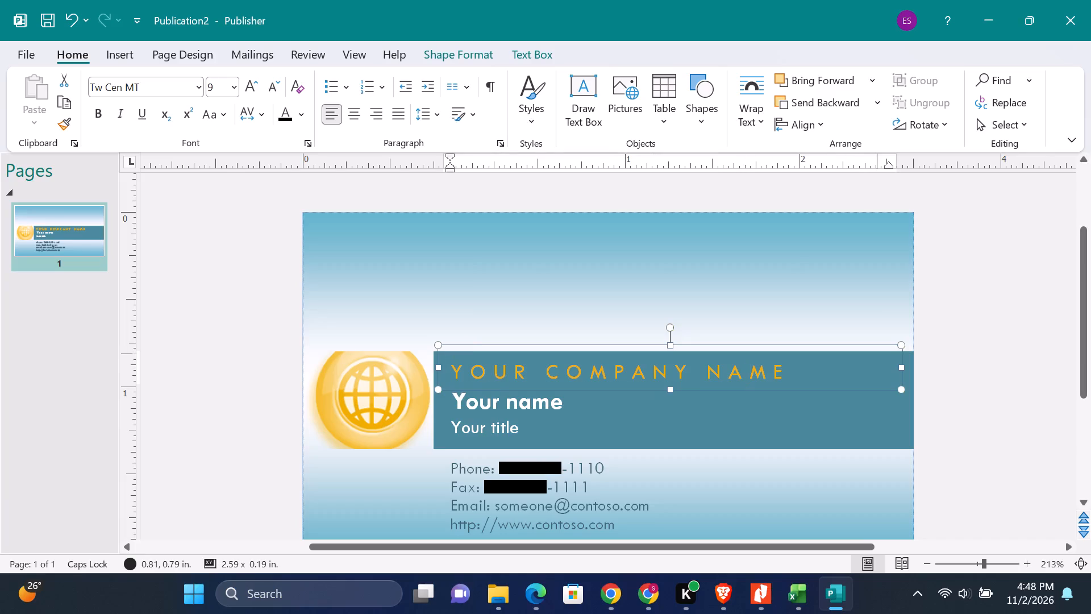
key(Delete)
click(896, 344)
key(Delete)
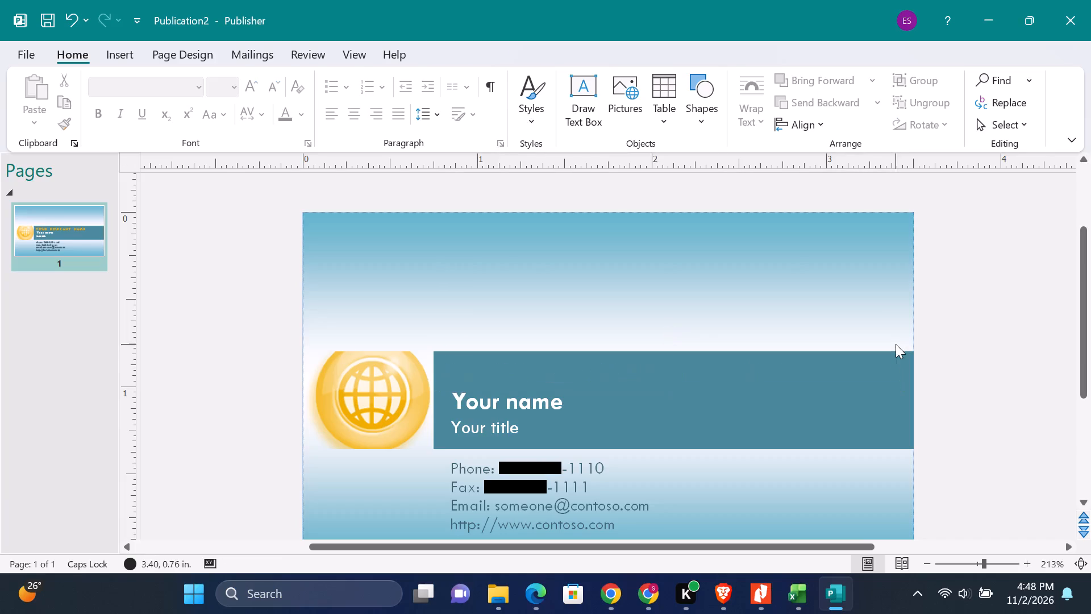
click(592, 409)
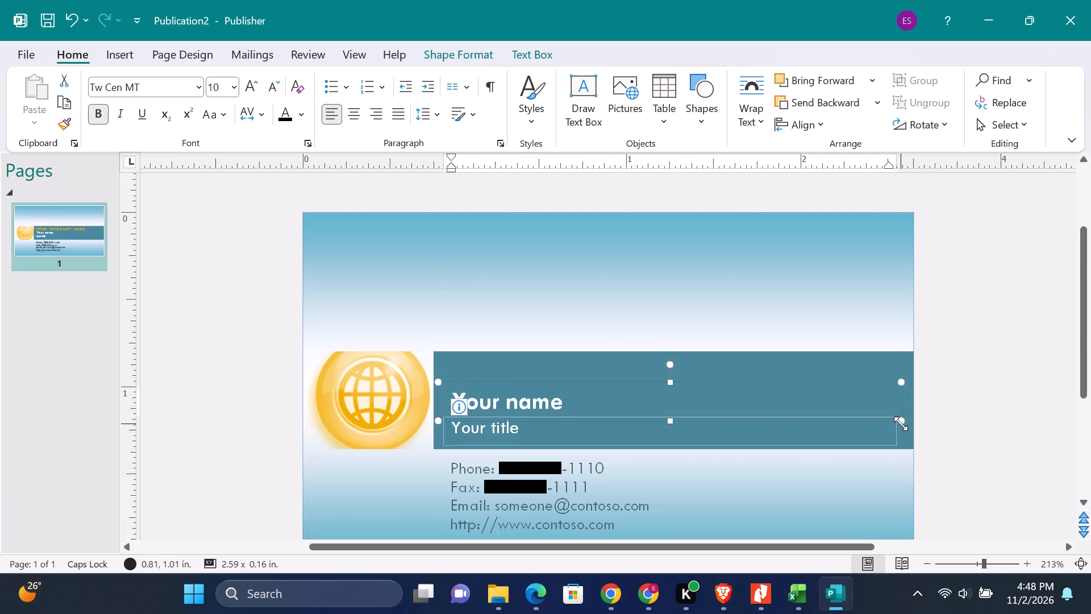
click(901, 424)
key(Delete)
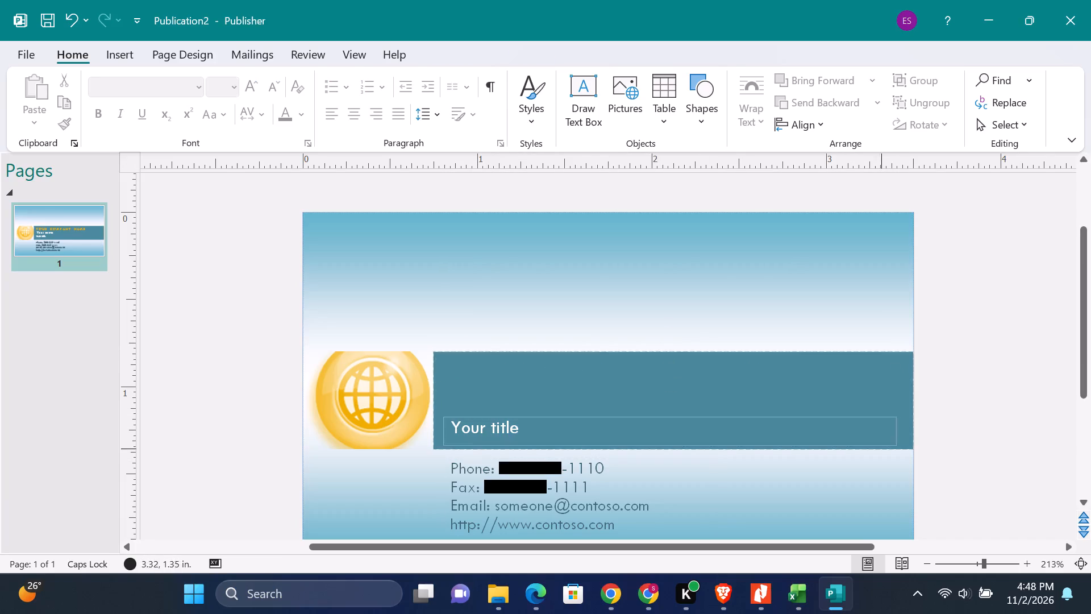
click(897, 444)
key(Delete)
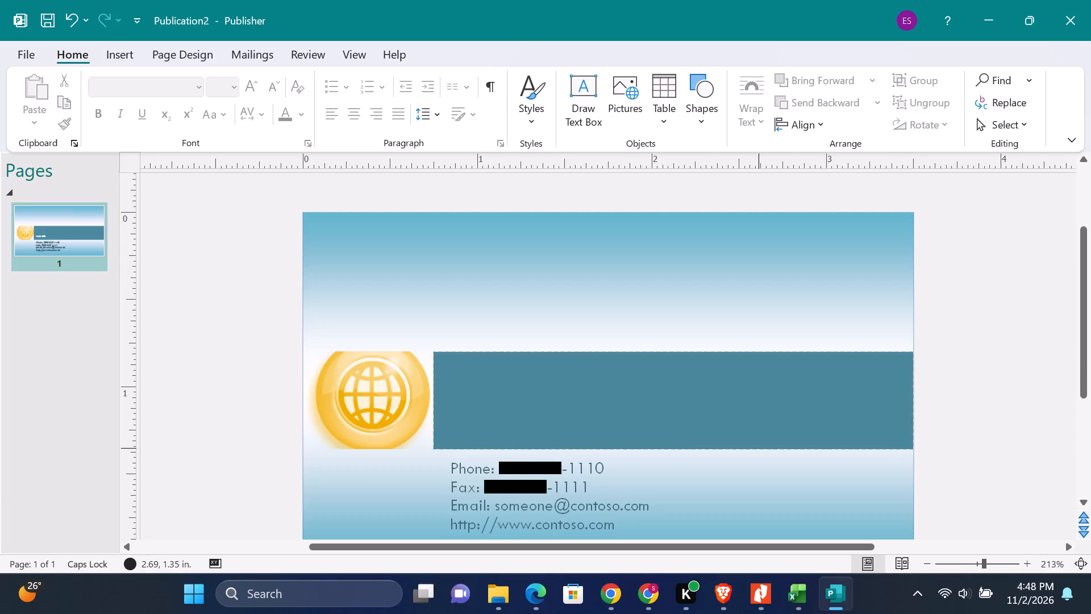
Delete the text box with the phone, fax, email and website lines below the teal band.
scroll(681, 438, down, 2)
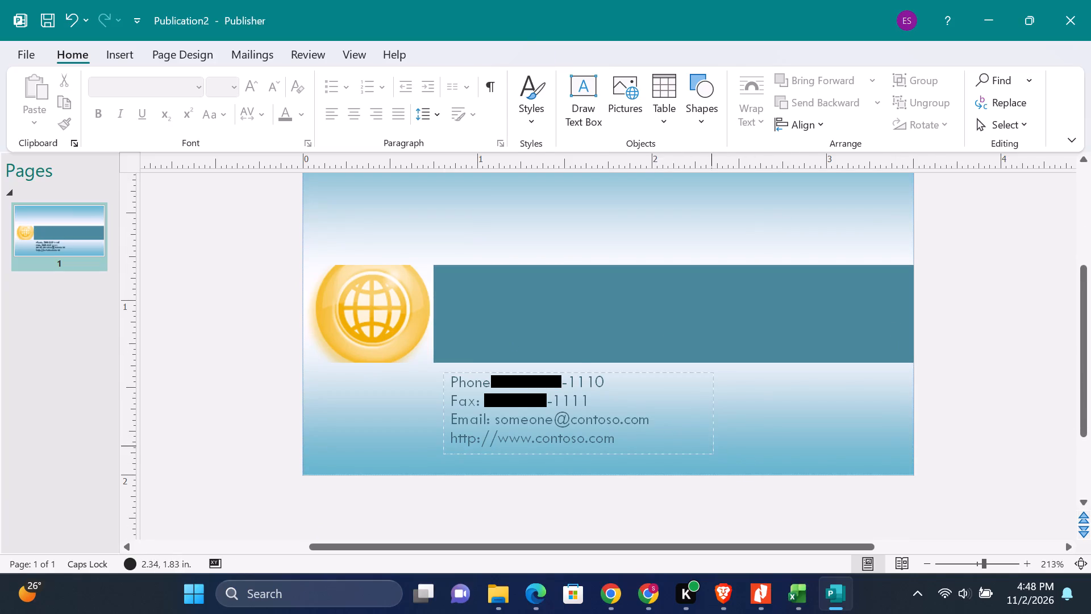
click(710, 446)
click(710, 446)
key(Delete)
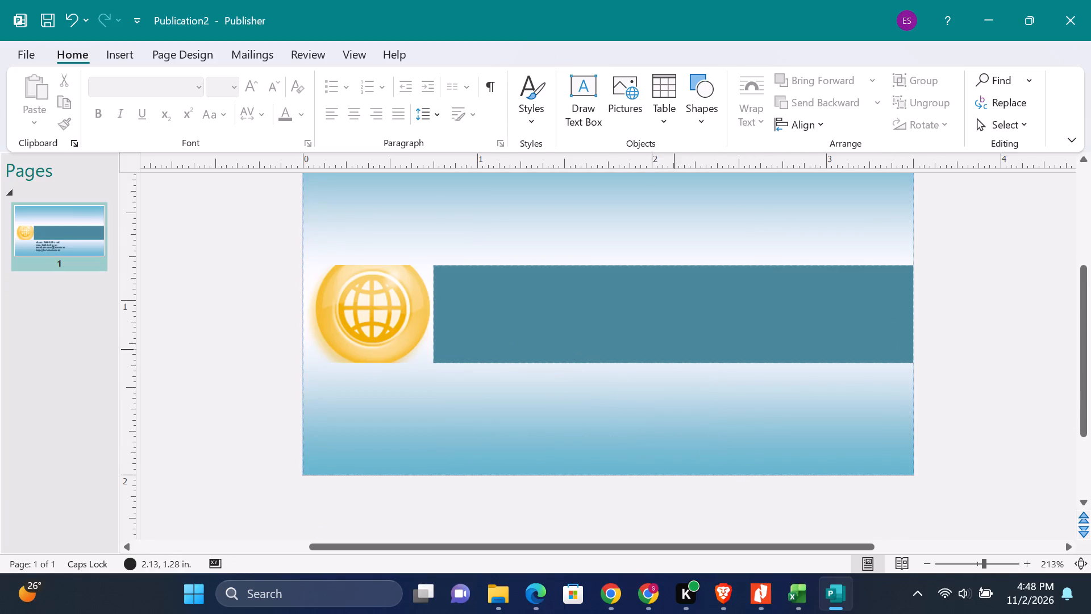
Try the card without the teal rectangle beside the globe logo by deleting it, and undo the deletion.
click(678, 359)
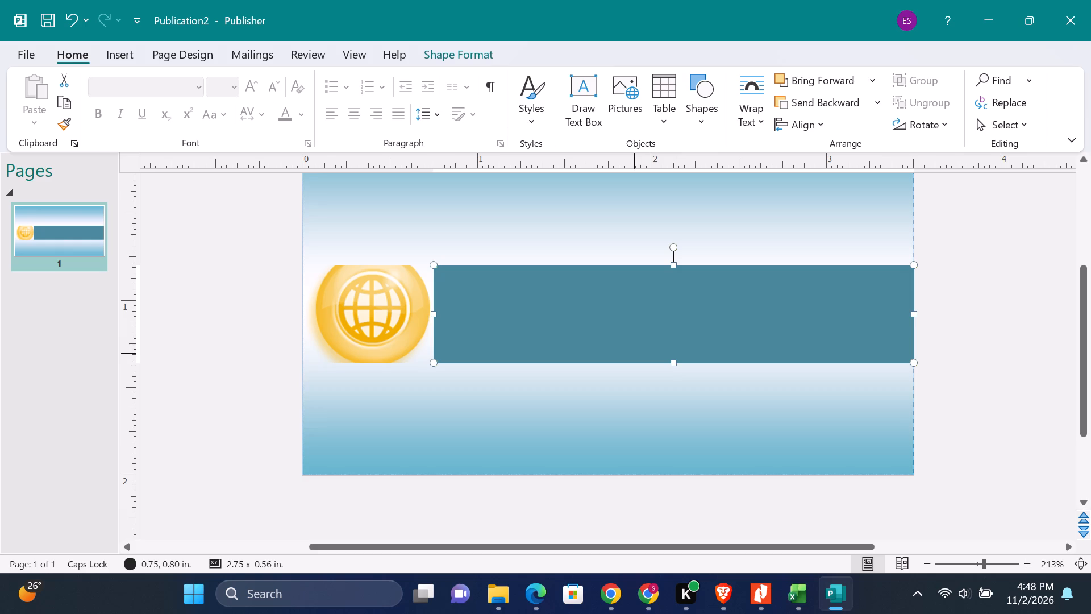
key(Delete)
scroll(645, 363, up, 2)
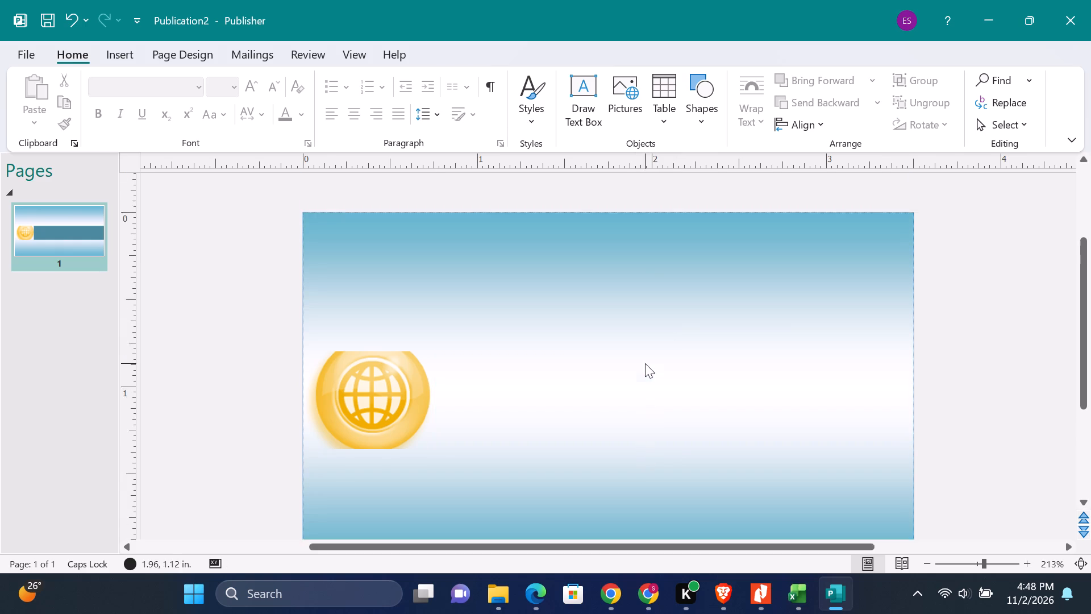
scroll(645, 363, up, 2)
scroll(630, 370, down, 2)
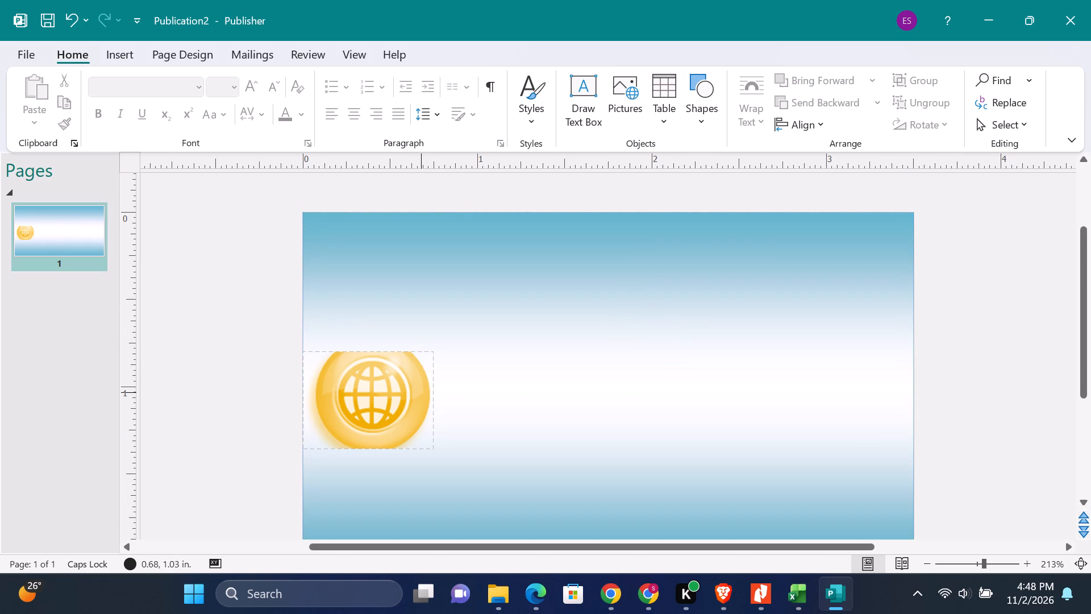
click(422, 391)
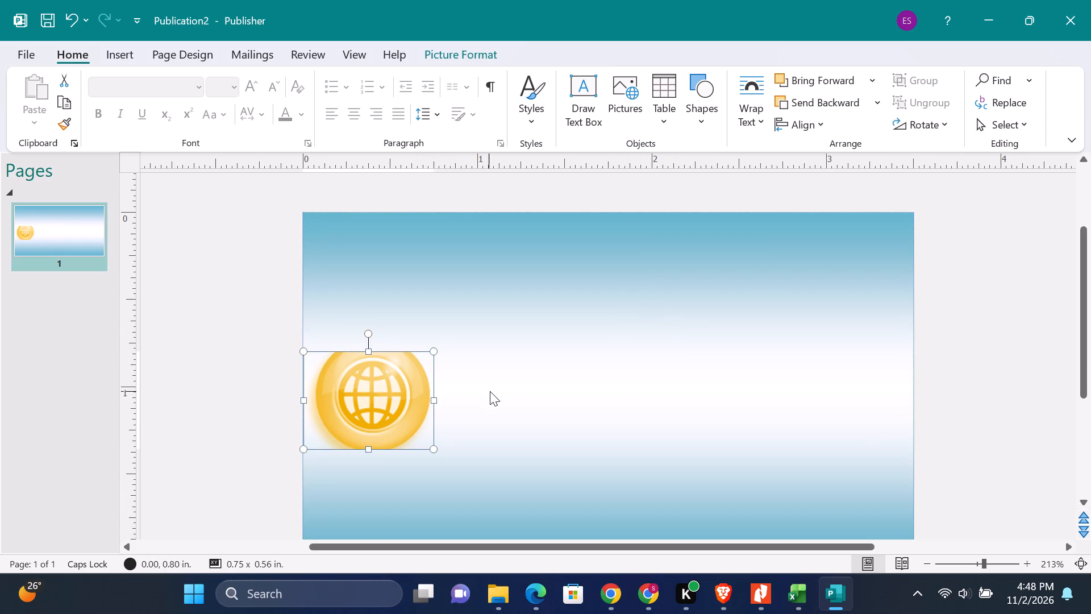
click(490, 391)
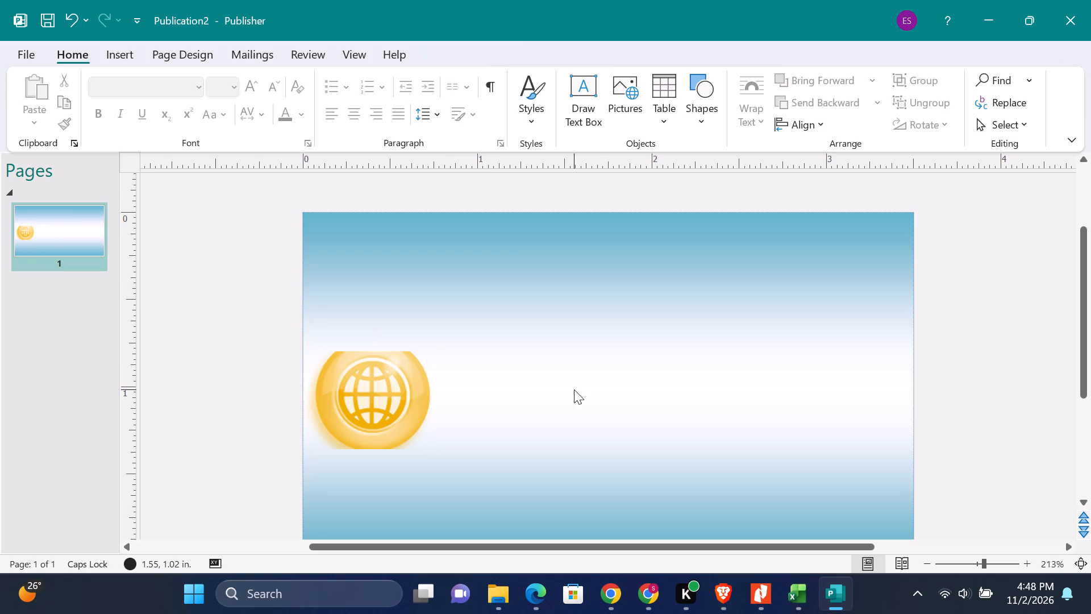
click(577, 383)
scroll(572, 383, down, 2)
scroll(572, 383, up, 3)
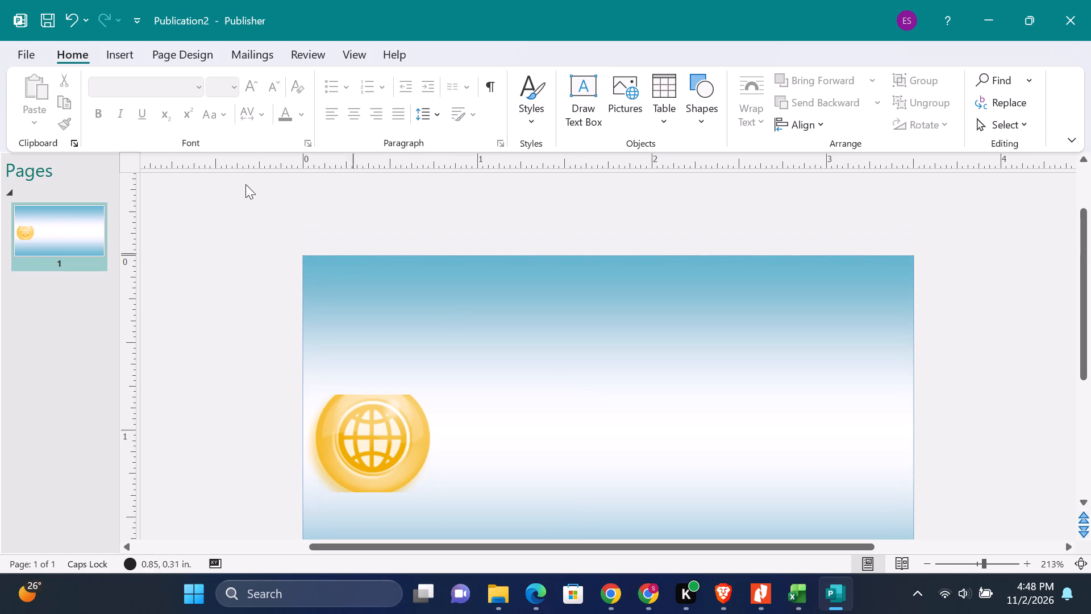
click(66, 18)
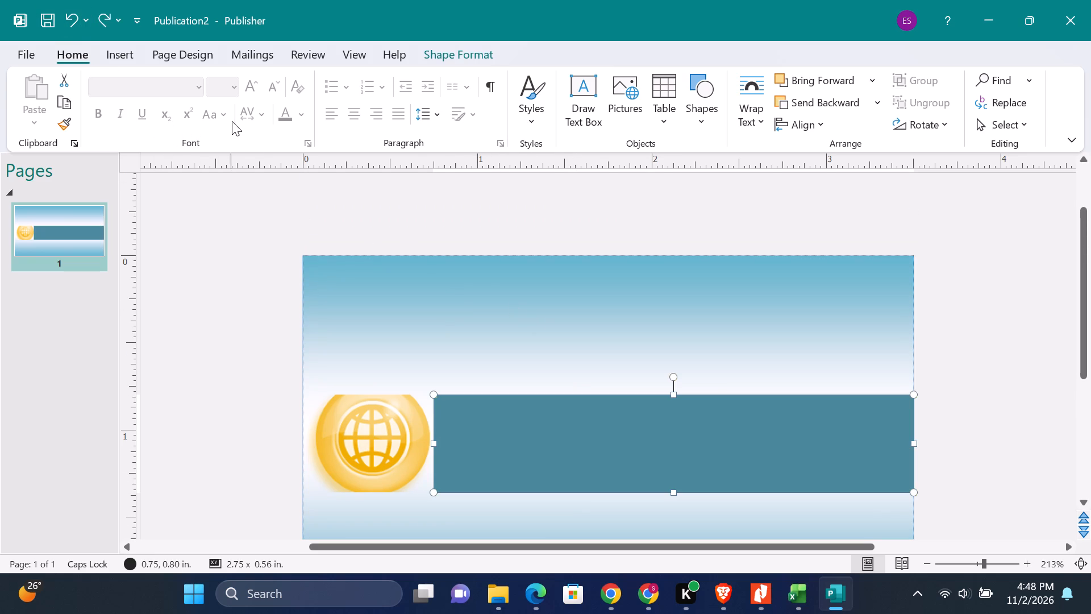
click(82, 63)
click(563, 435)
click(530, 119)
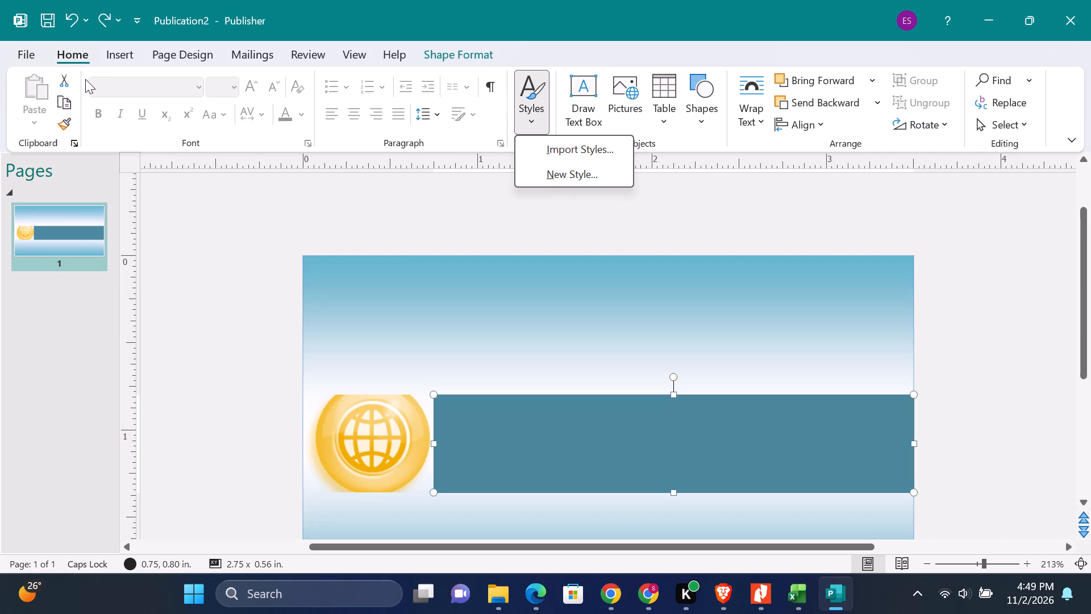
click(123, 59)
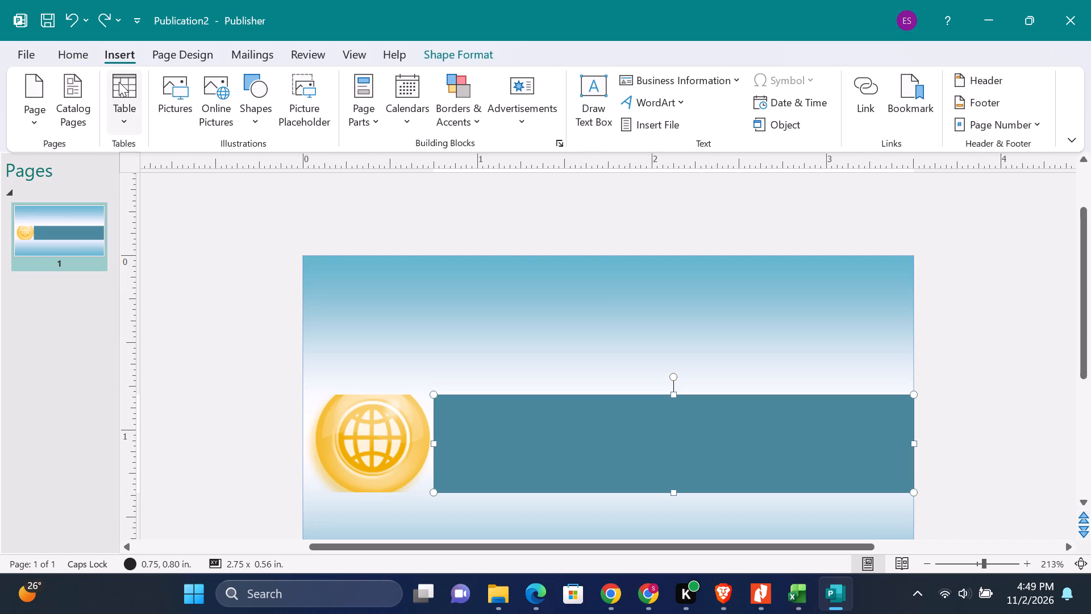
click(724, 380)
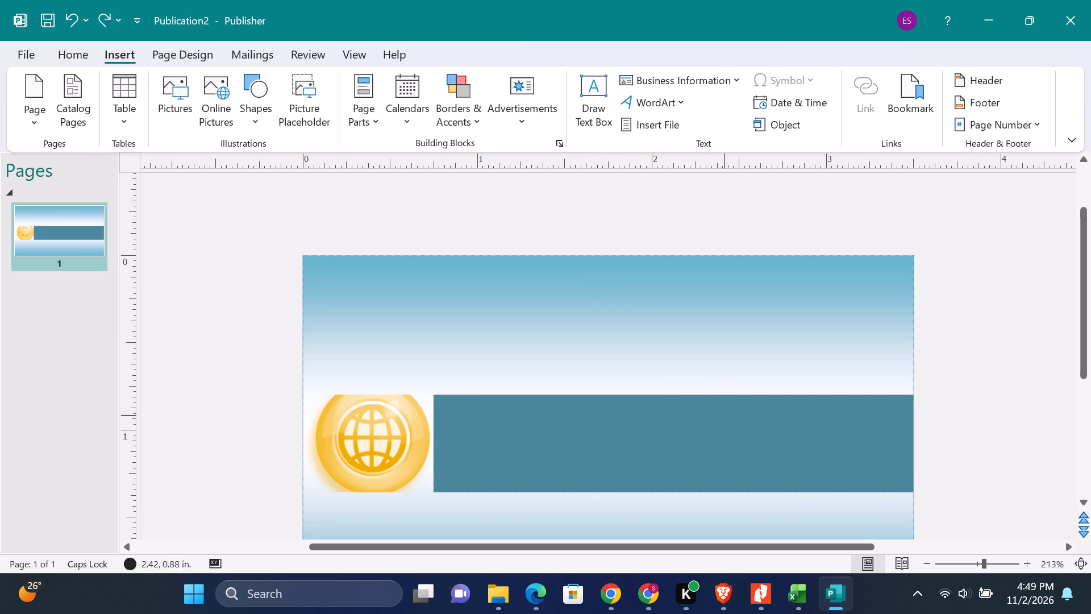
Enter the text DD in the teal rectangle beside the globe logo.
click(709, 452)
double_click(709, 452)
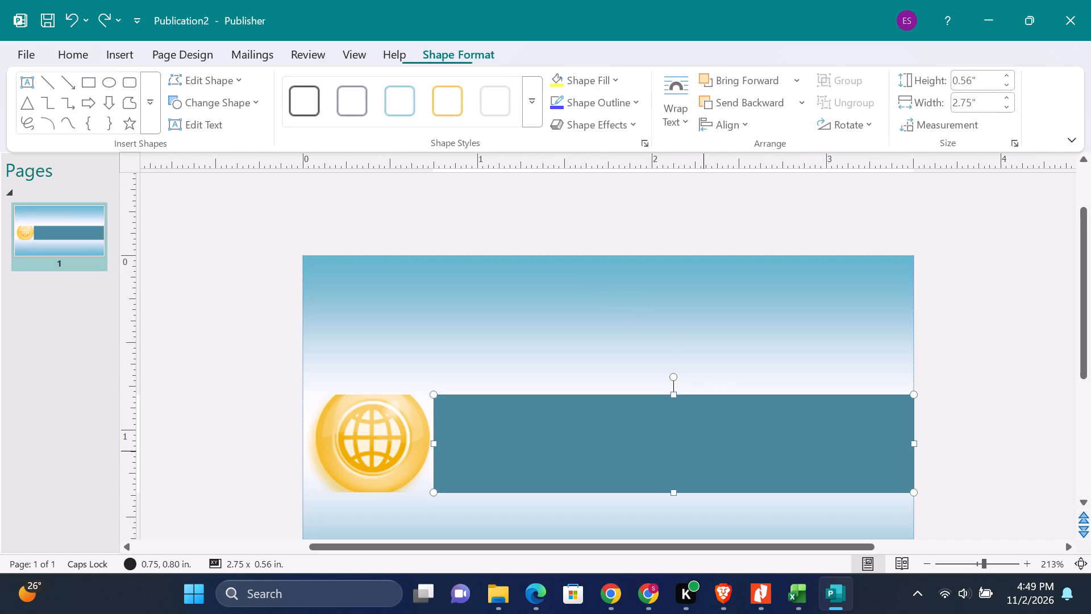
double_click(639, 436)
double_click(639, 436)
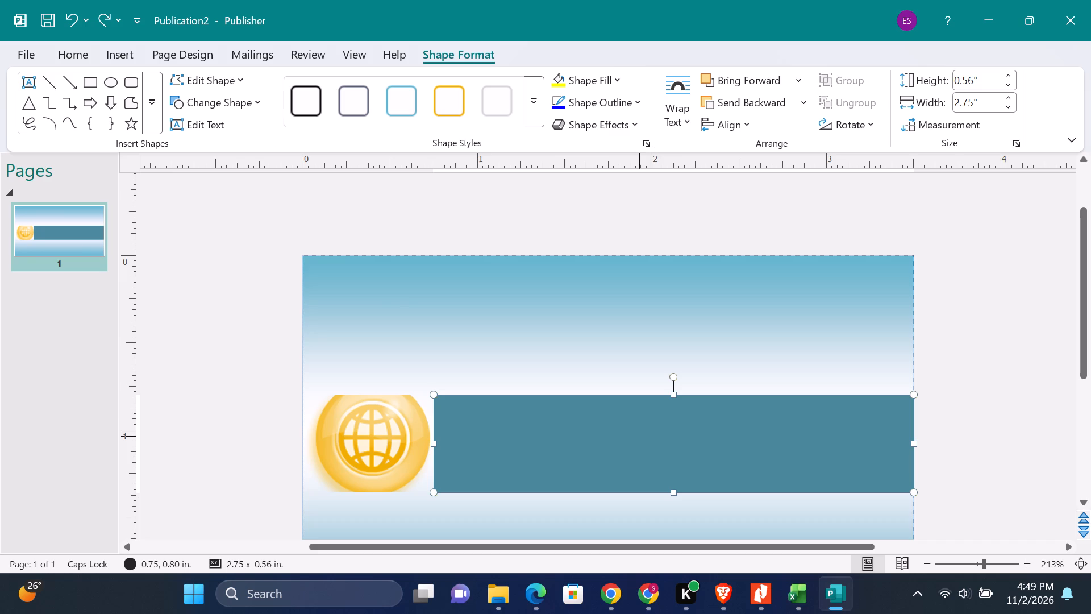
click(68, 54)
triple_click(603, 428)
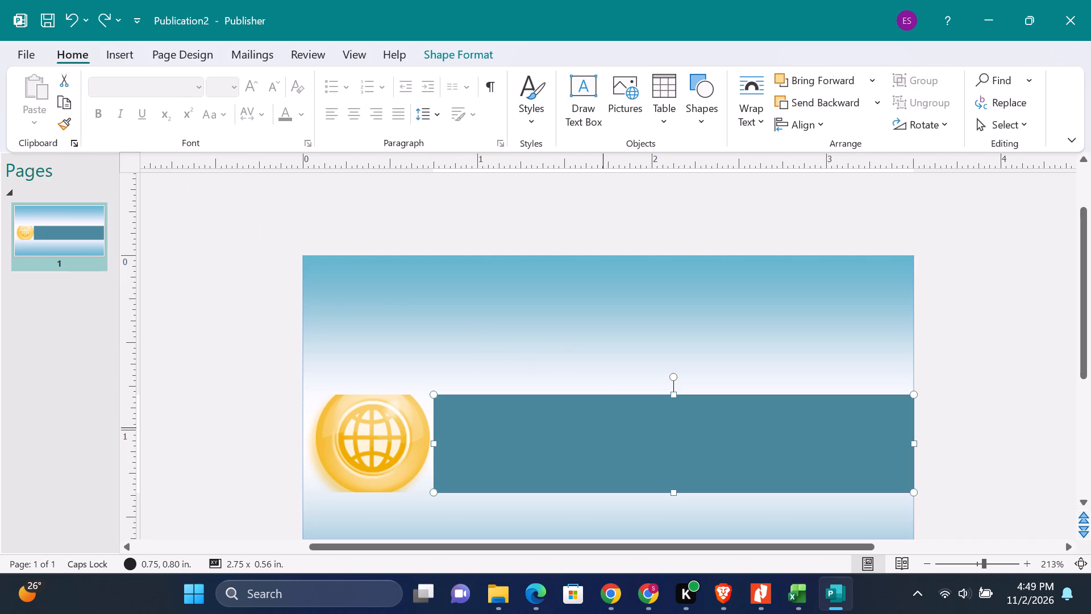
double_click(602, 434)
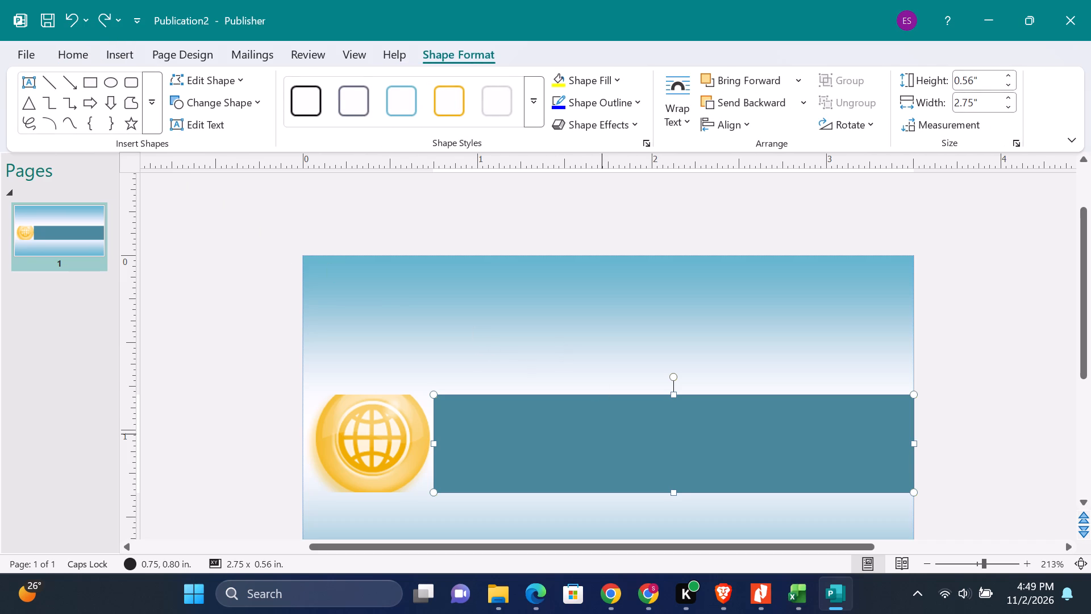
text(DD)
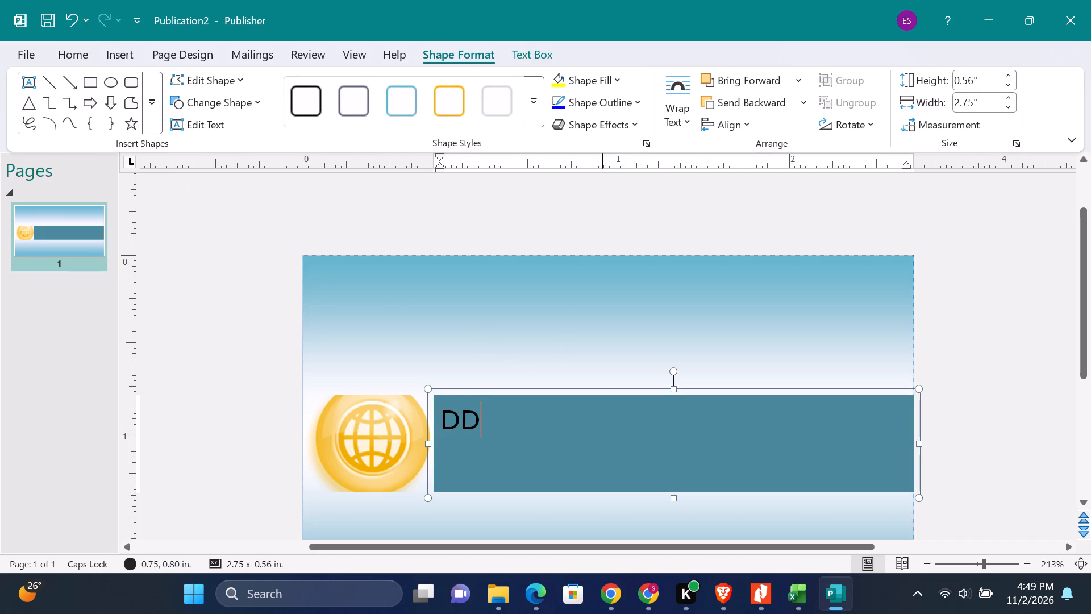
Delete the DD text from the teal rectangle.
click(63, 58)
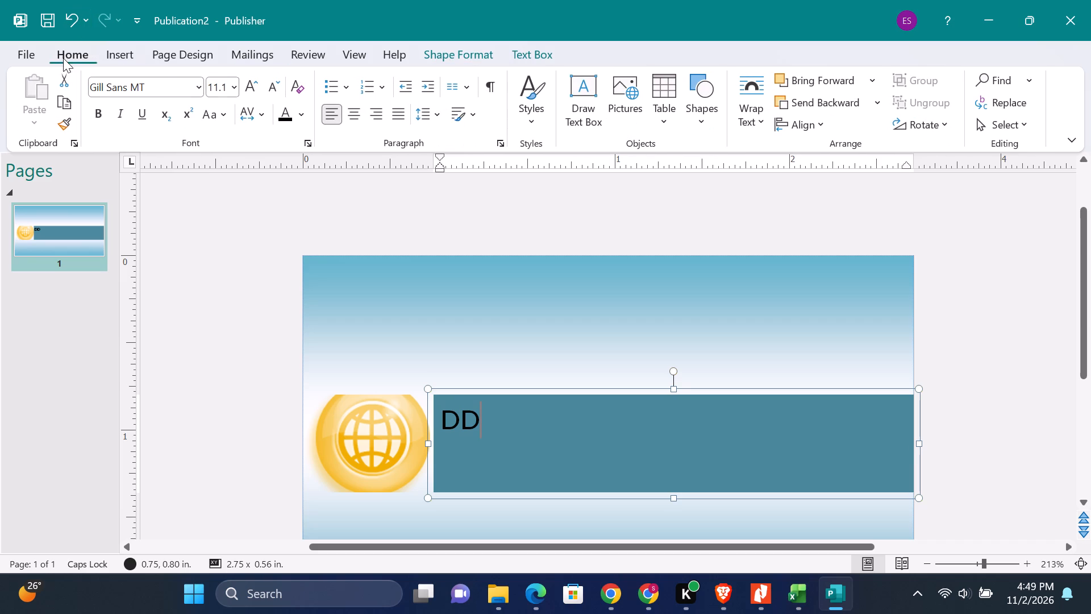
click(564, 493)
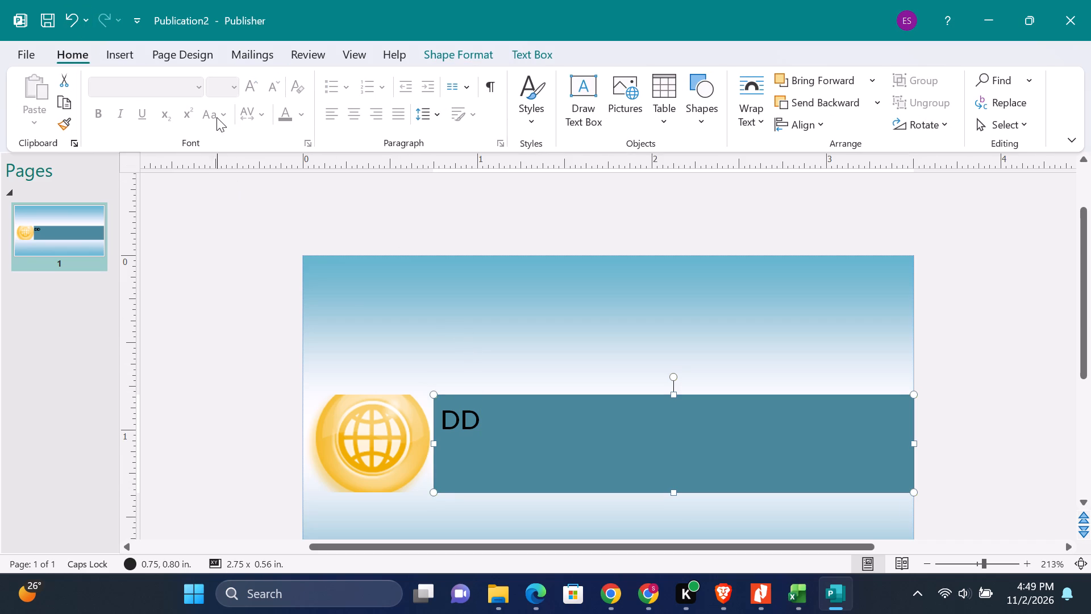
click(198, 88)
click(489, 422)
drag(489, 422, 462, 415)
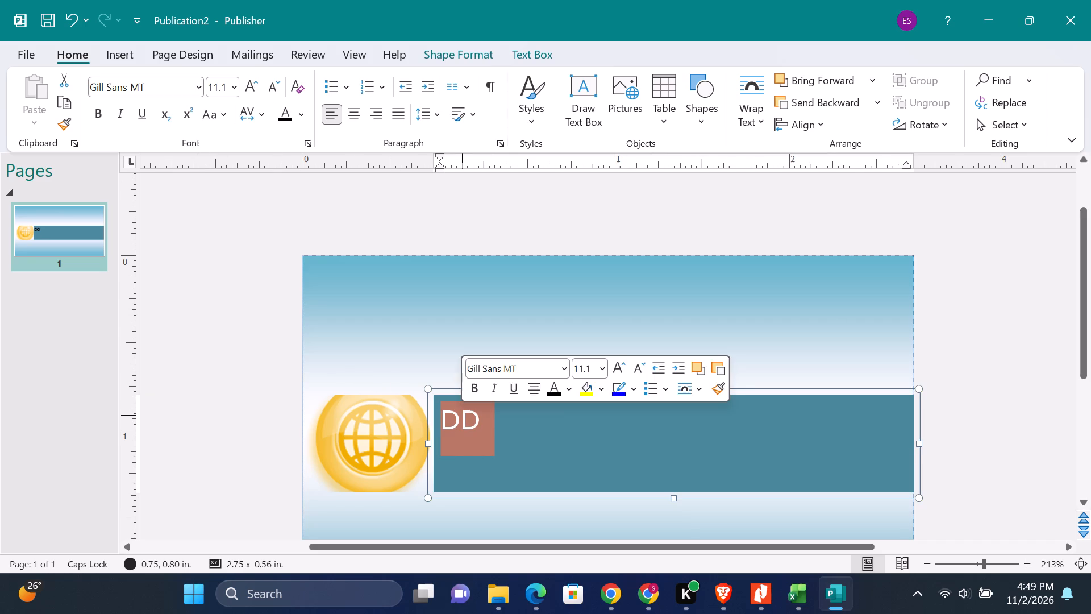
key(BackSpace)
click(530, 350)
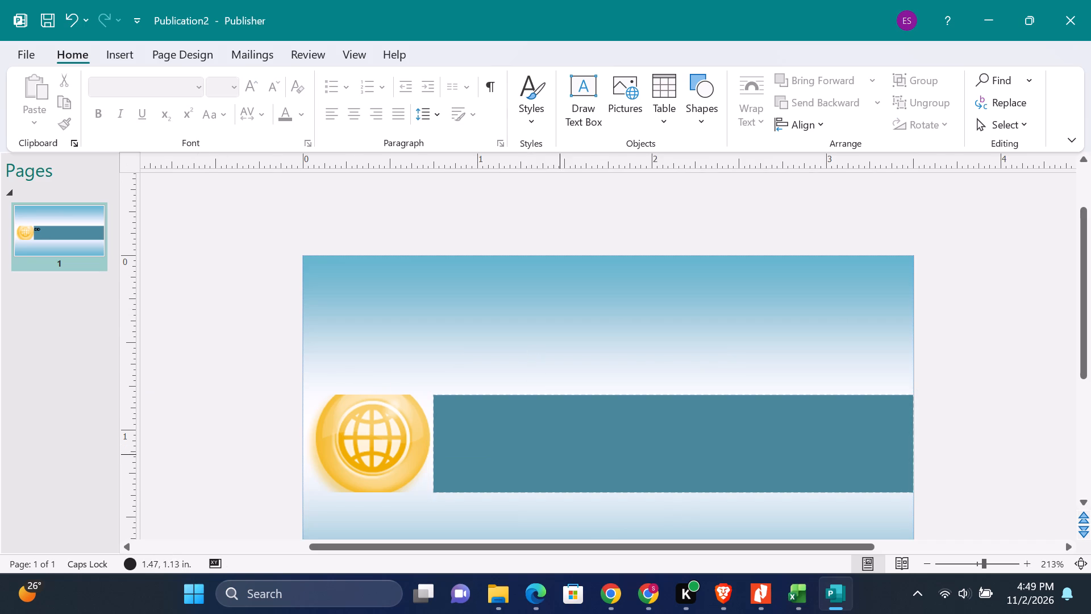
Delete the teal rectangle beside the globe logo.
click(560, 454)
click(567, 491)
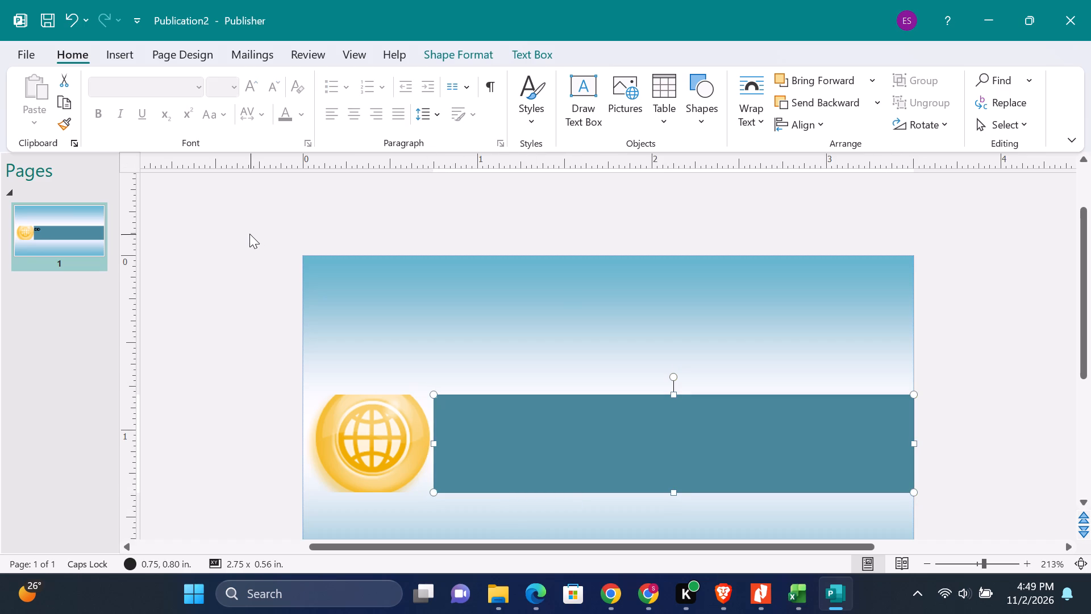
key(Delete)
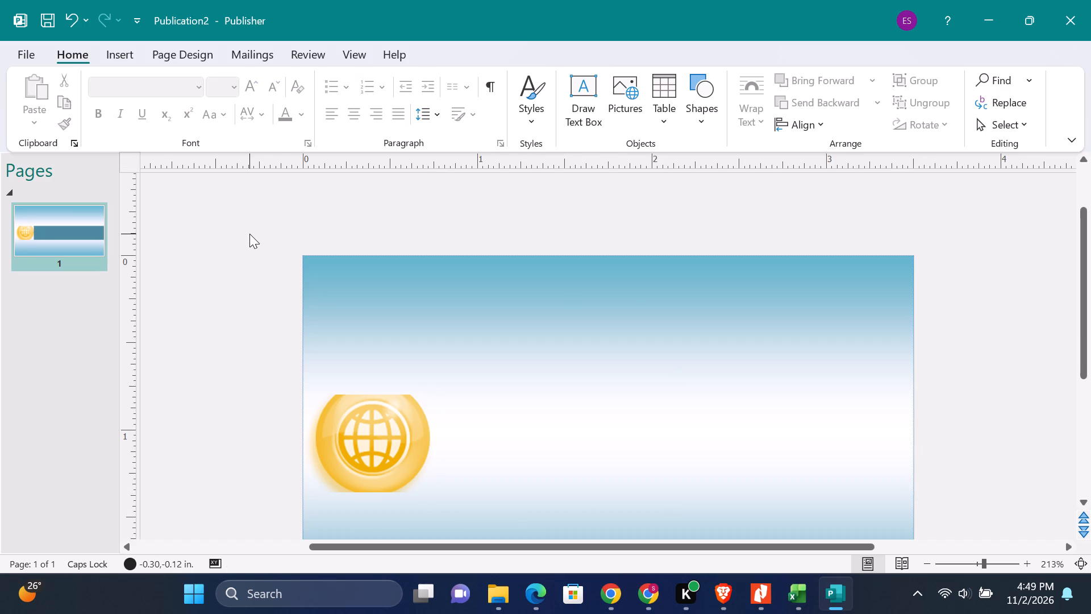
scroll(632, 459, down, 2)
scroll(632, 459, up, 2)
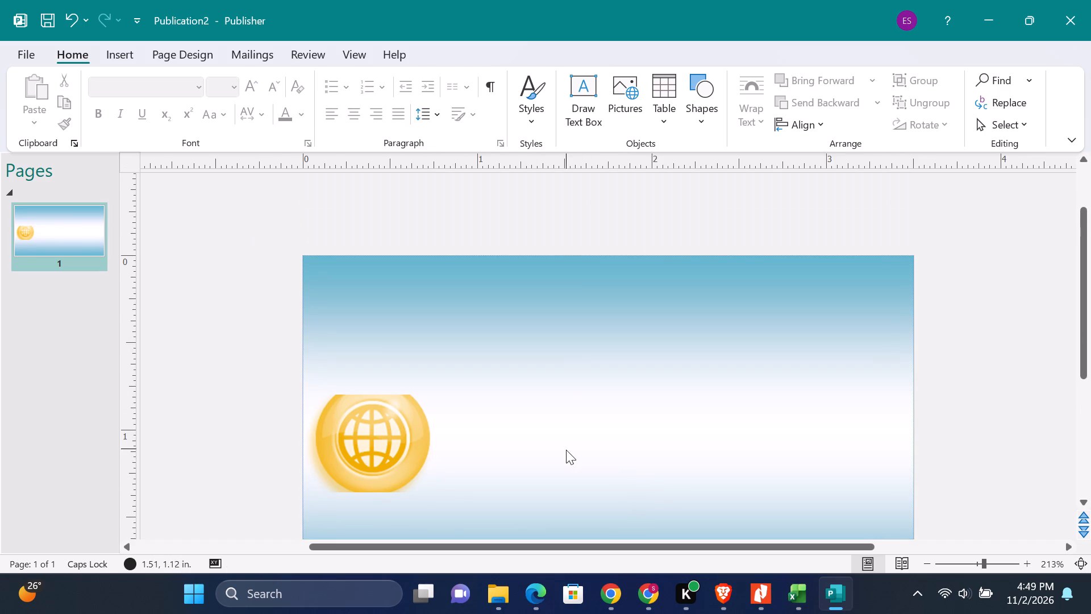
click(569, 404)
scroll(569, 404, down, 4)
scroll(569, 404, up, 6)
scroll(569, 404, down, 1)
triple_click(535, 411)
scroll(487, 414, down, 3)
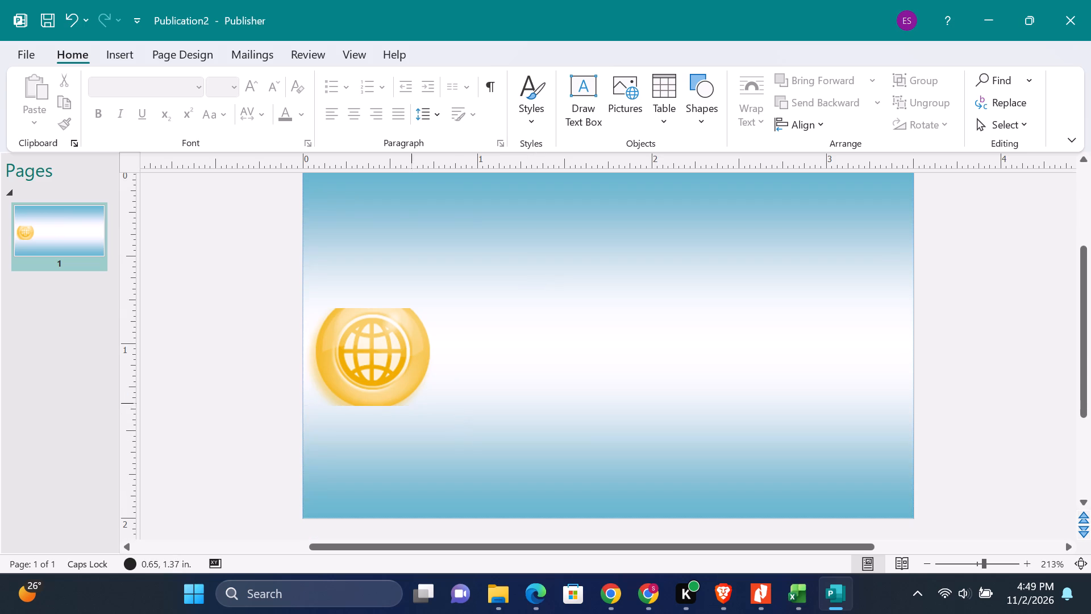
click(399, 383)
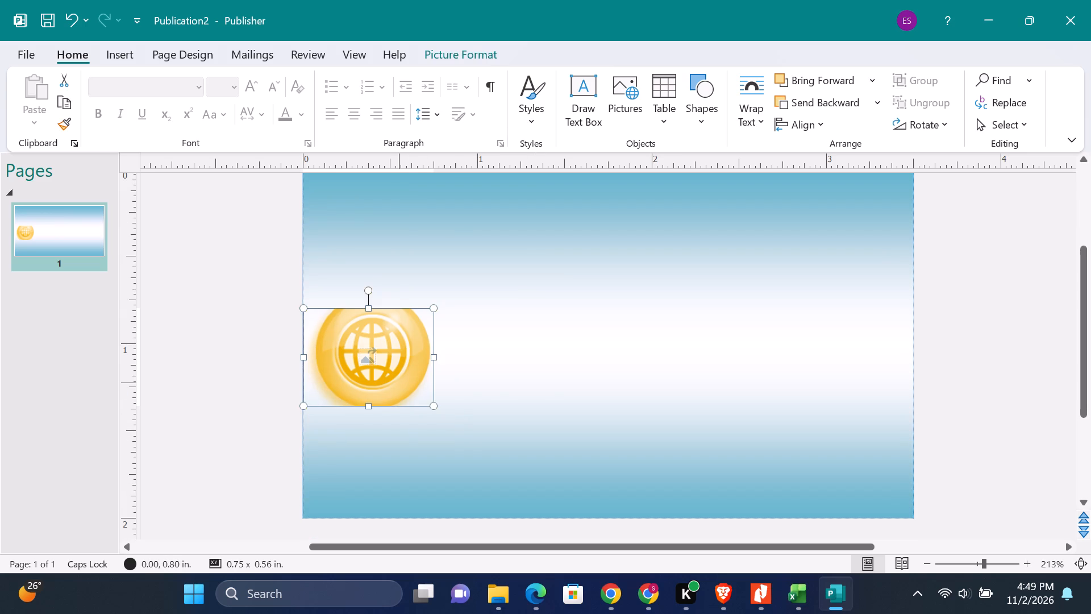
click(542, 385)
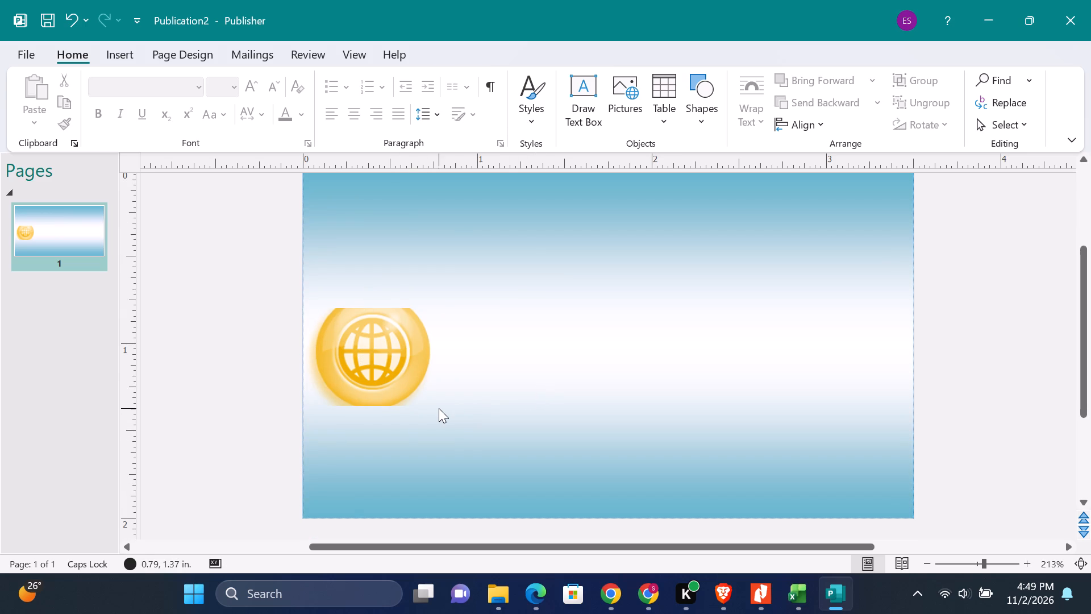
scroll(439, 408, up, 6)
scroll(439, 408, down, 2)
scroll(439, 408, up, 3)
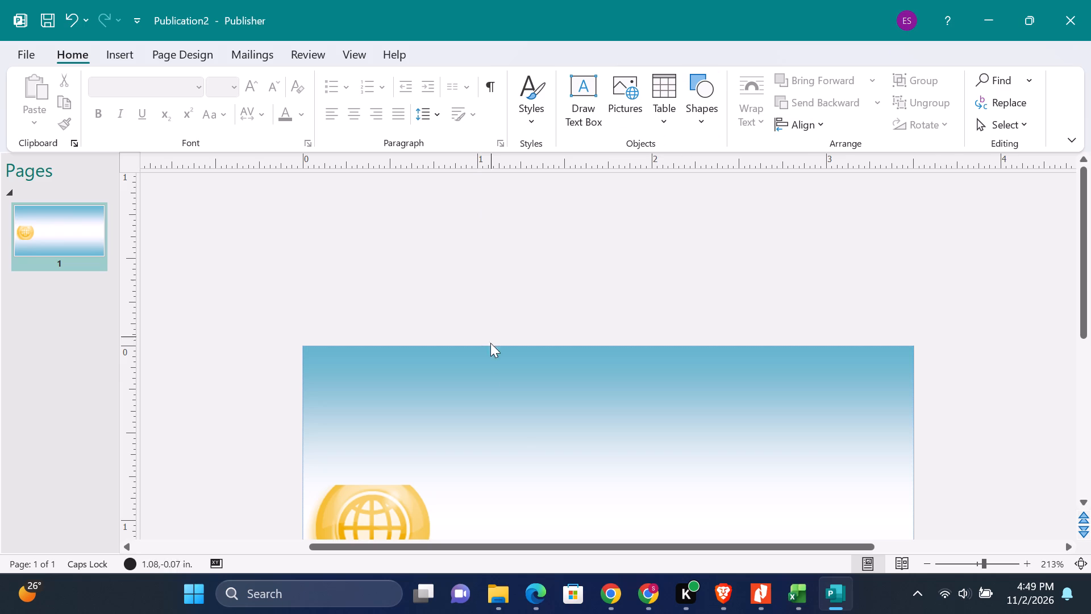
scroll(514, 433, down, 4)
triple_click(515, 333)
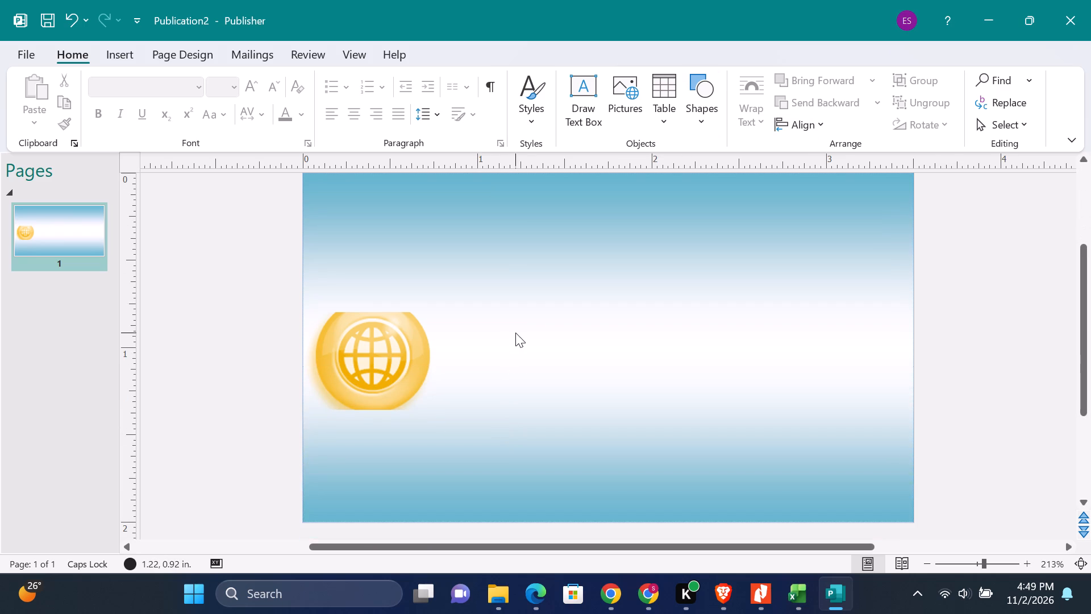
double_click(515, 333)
Undo the earlier deletions back through the teal rectangle and the contact, title, name, company name and street address placeholders.
click(74, 19)
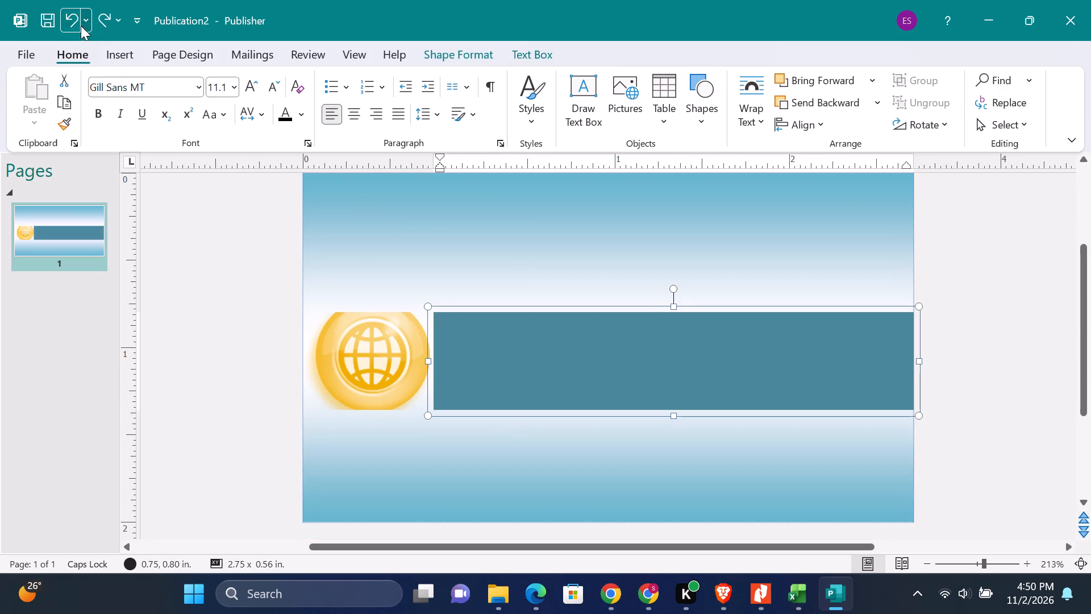
click(72, 18)
click(72, 18)
click(72, 18)
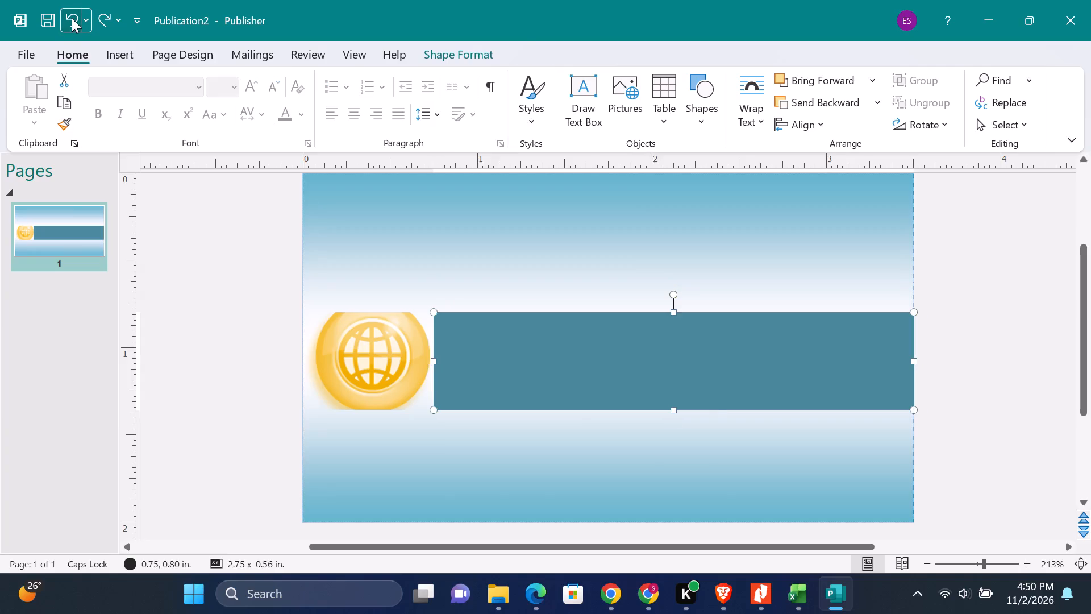
click(72, 18)
click(72, 18)
click(72, 18)
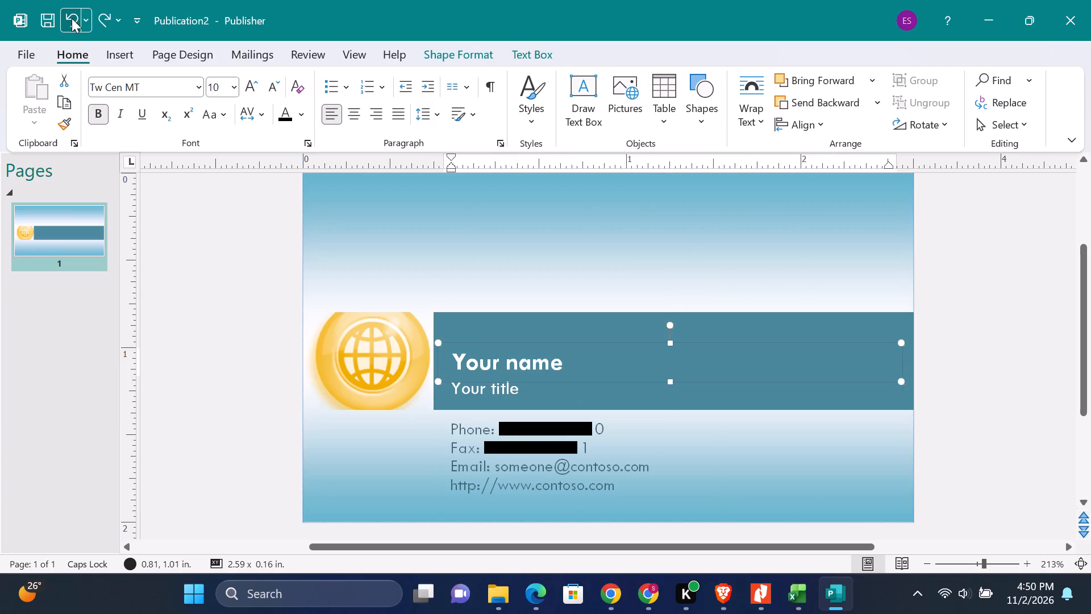
click(72, 18)
click(72, 18)
click(72, 18)
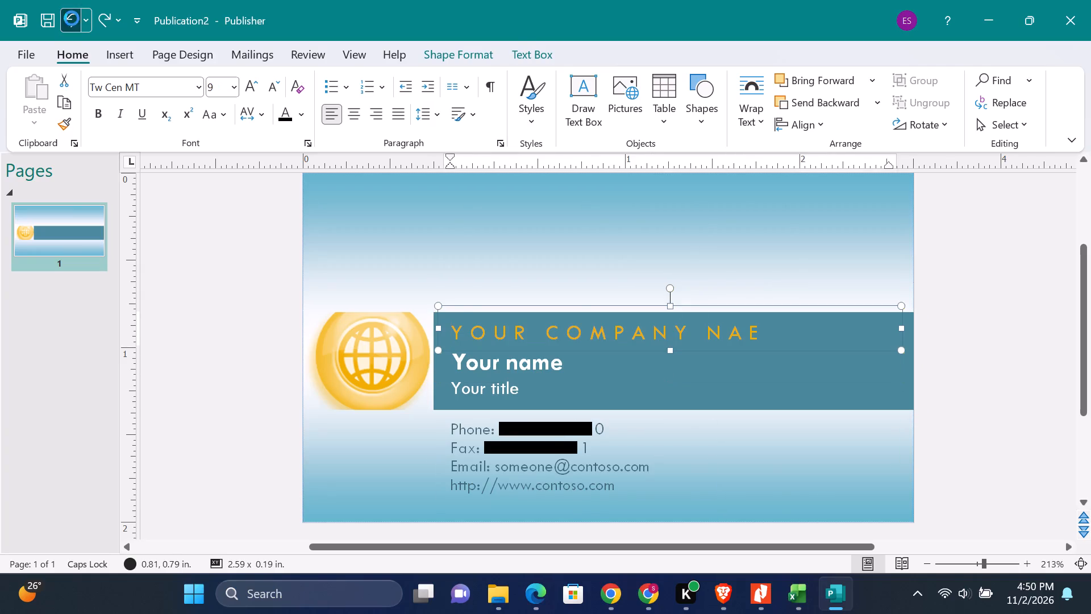
click(72, 18)
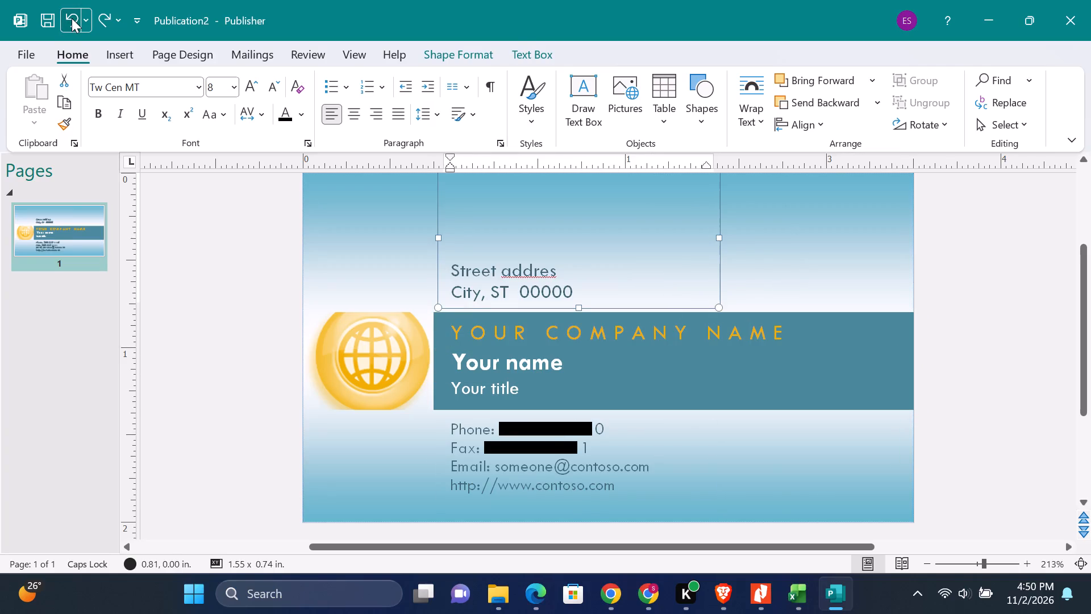
click(72, 18)
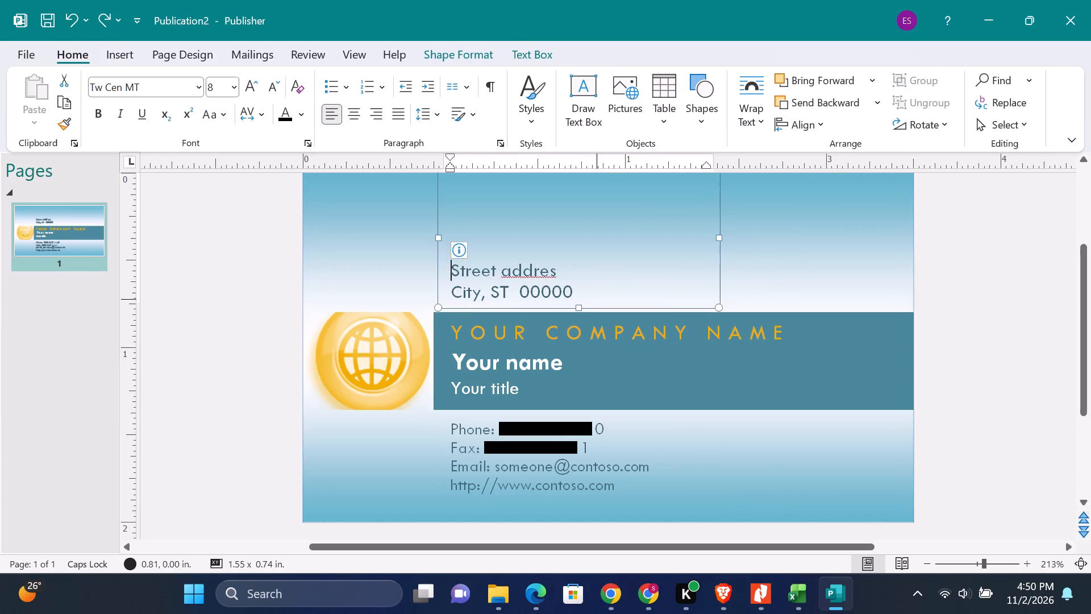
Replace the placeholder street address line above the teal band with the business's own street address.
drag(564, 275, 507, 269)
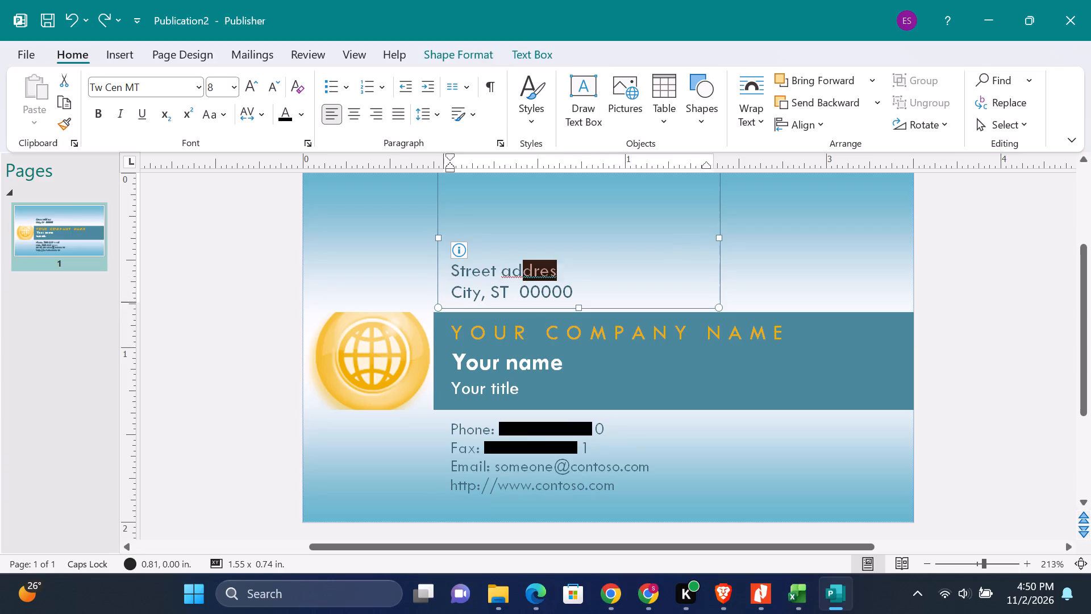
drag(507, 269, 472, 268)
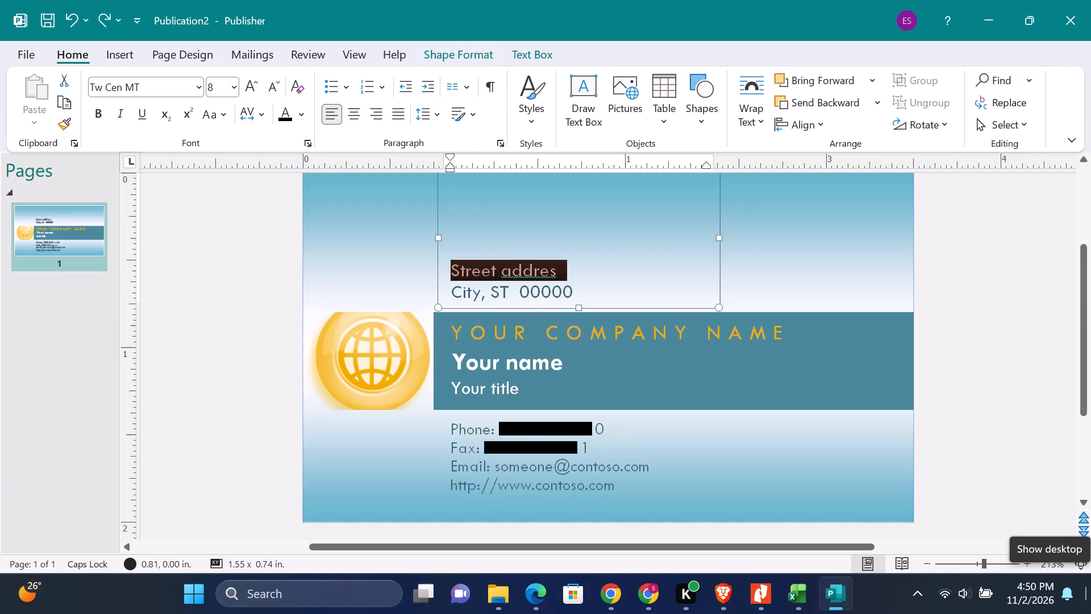
key(shift+t)
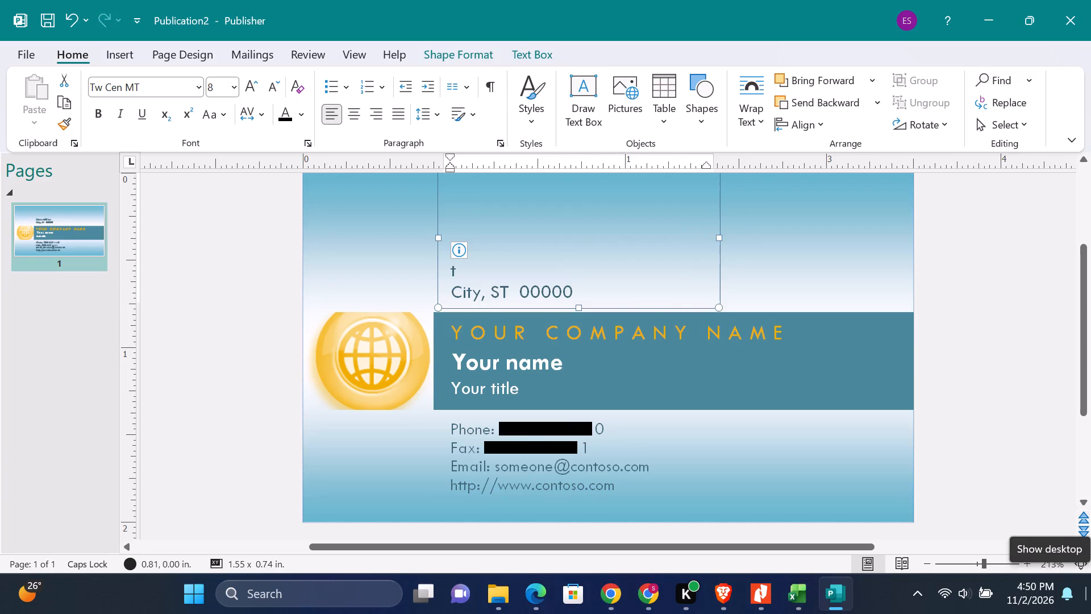
key(BackSpace)
key(t)
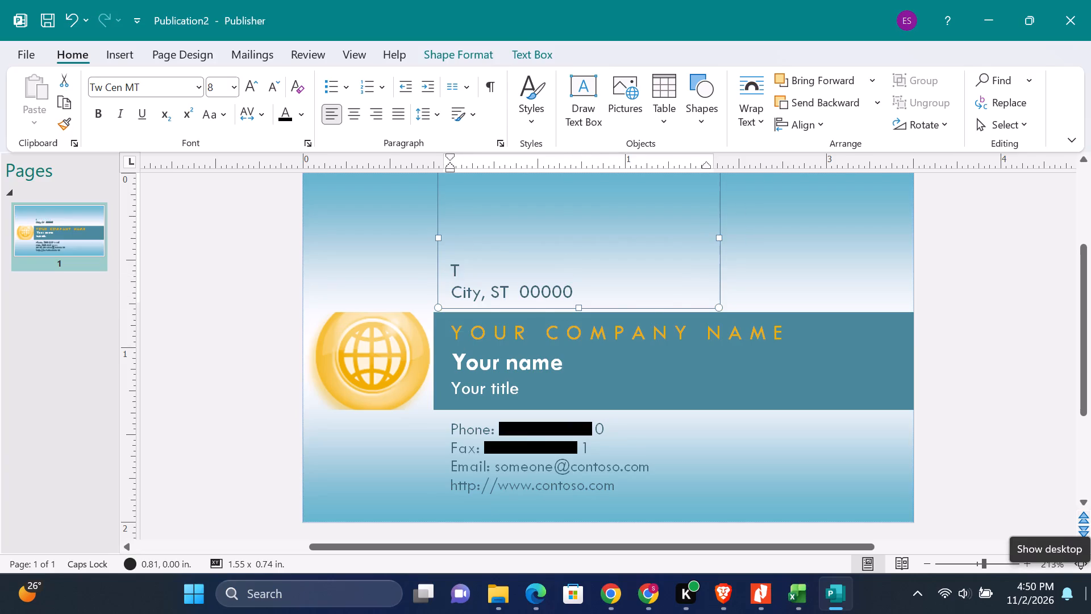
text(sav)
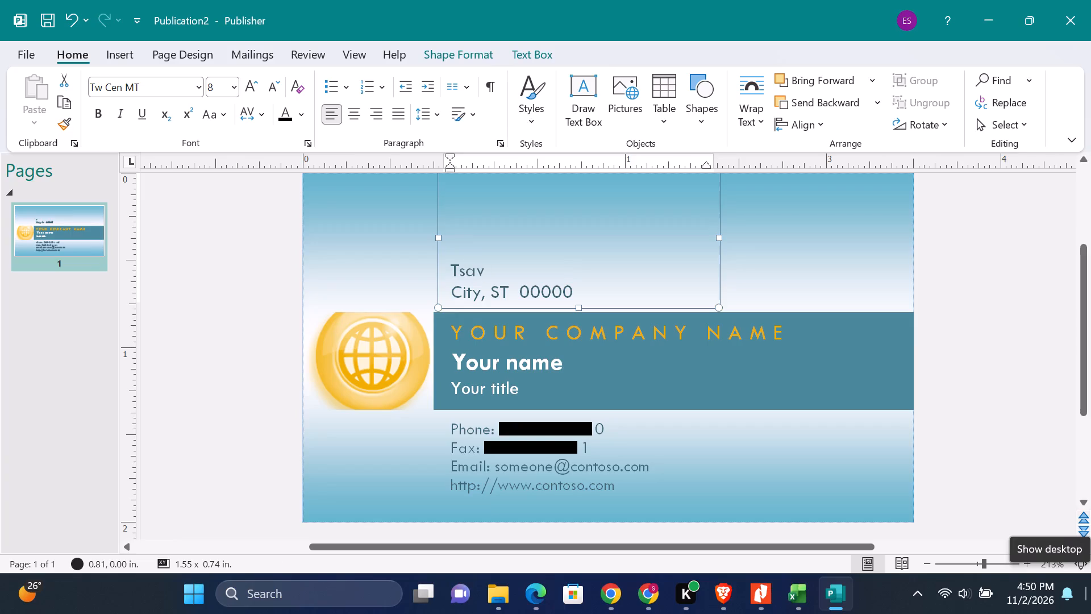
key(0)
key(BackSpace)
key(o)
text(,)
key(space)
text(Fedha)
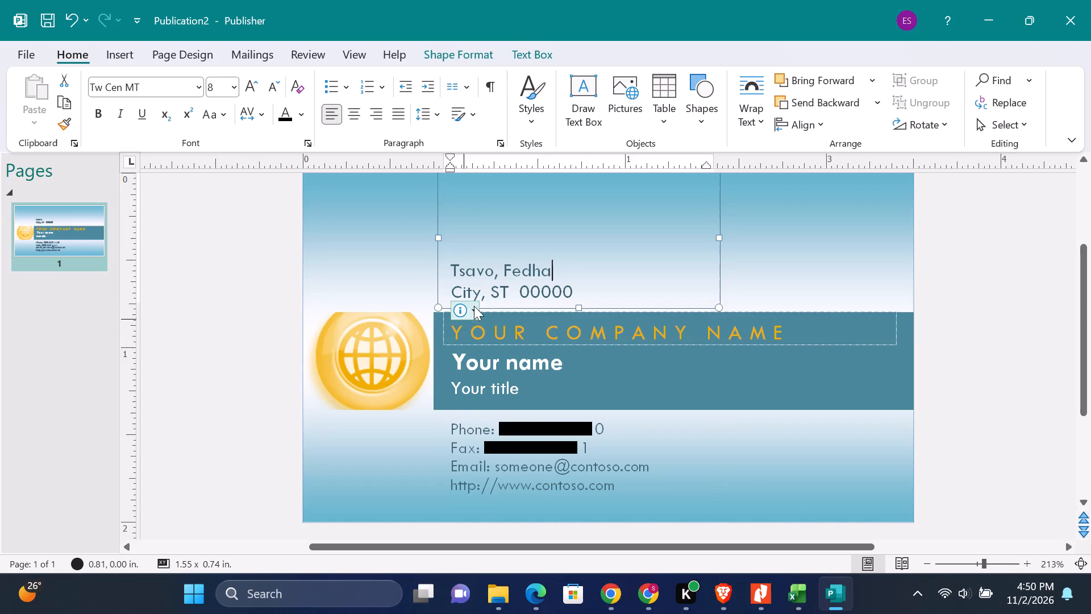
Replace the city, state and ZIP placeholders in the address box with Nairobi and its postal code.
drag(480, 294, 454, 291)
key(shift+n)
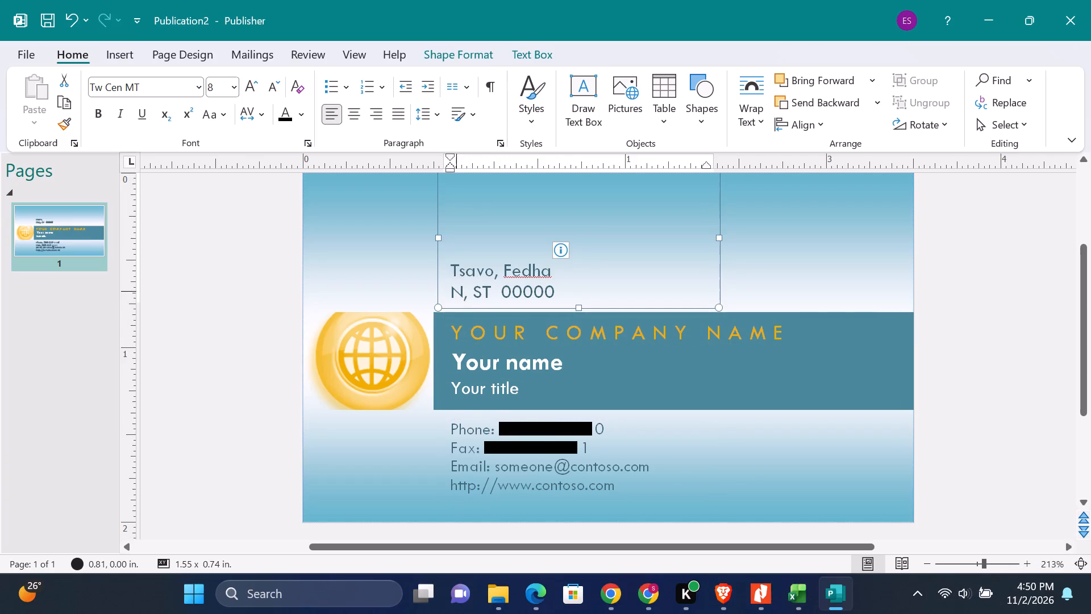
text(airobi)
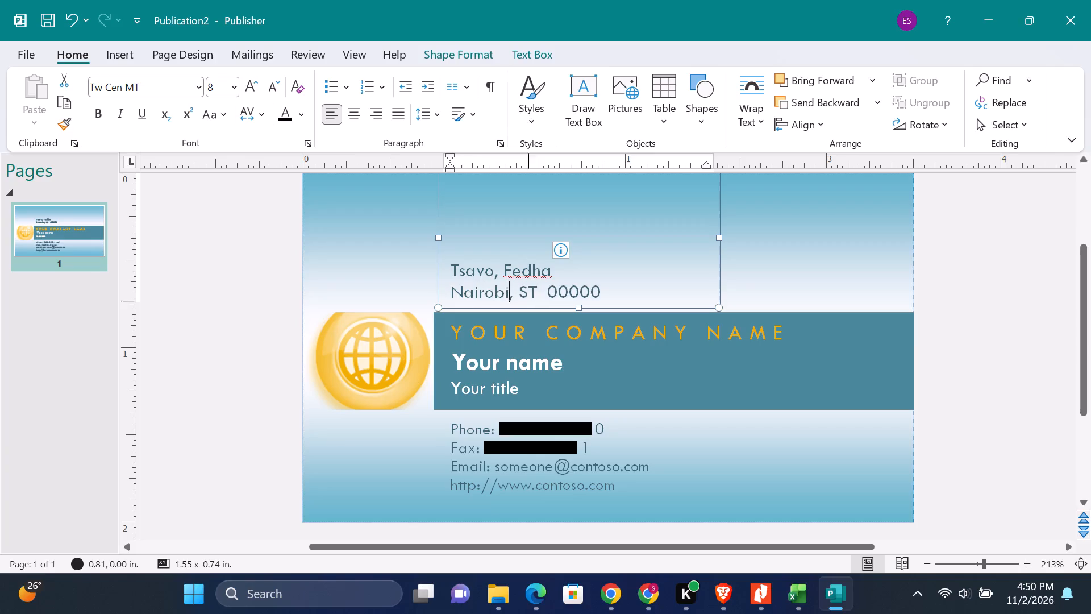
drag(524, 290, 561, 293)
text(00100)
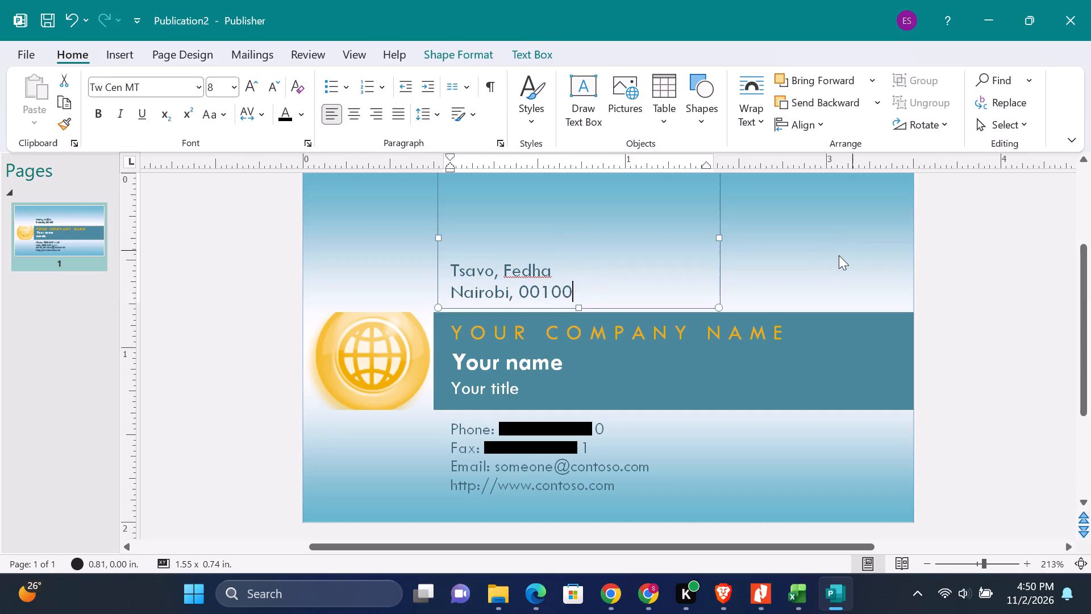
click(839, 255)
Replace the company name placeholder in the teal band with Stream Global Logistics.
scroll(664, 297, down, 2)
scroll(664, 297, up, 2)
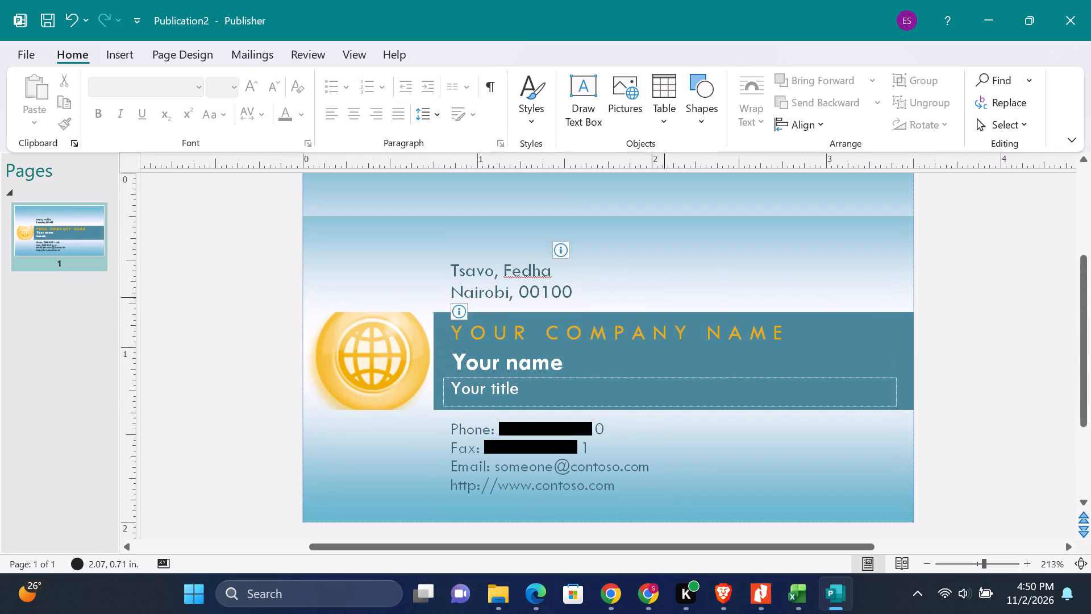
scroll(664, 297, up, 1)
click(609, 376)
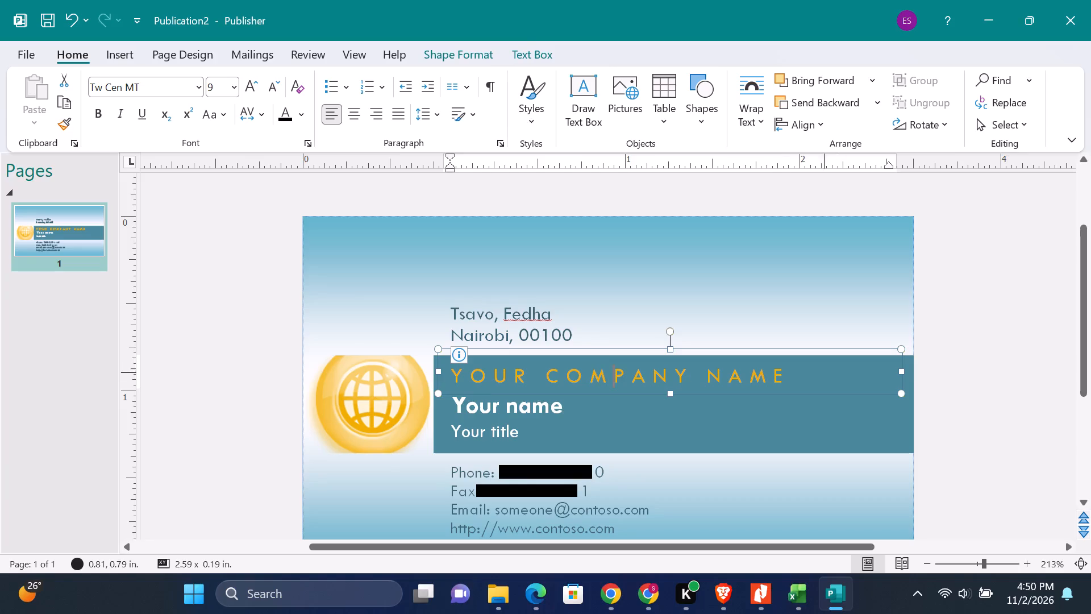
drag(805, 379, 499, 385)
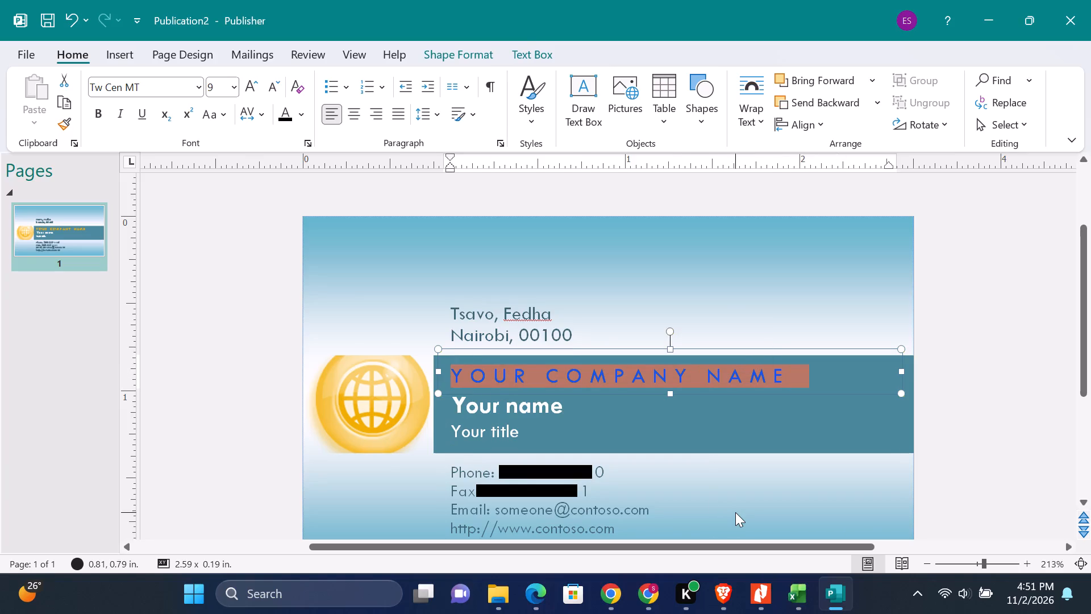
text(Stre)
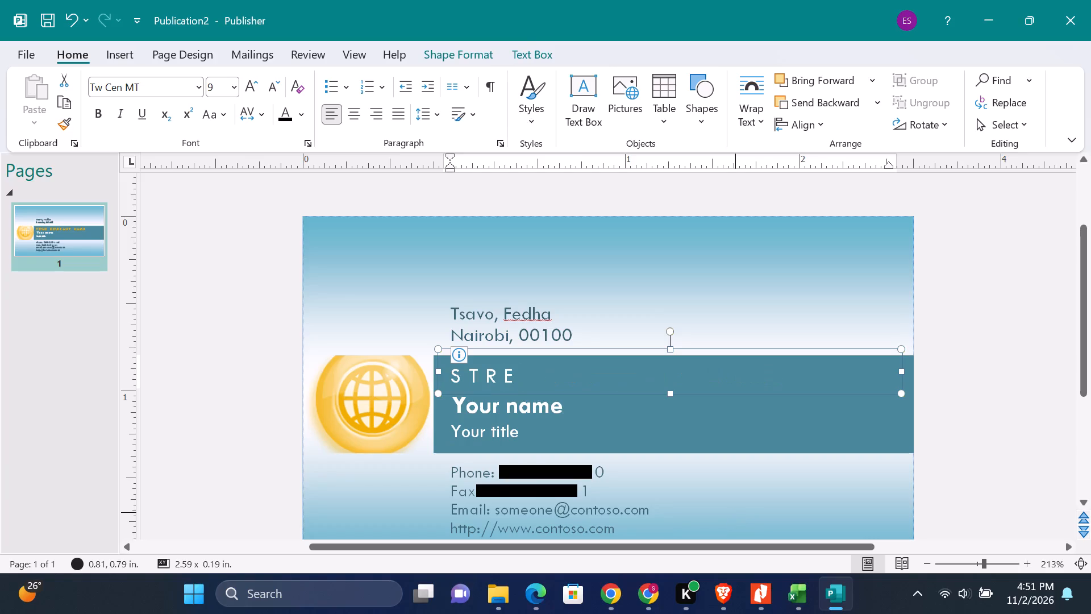
text(am)
key(space)
text(globa)
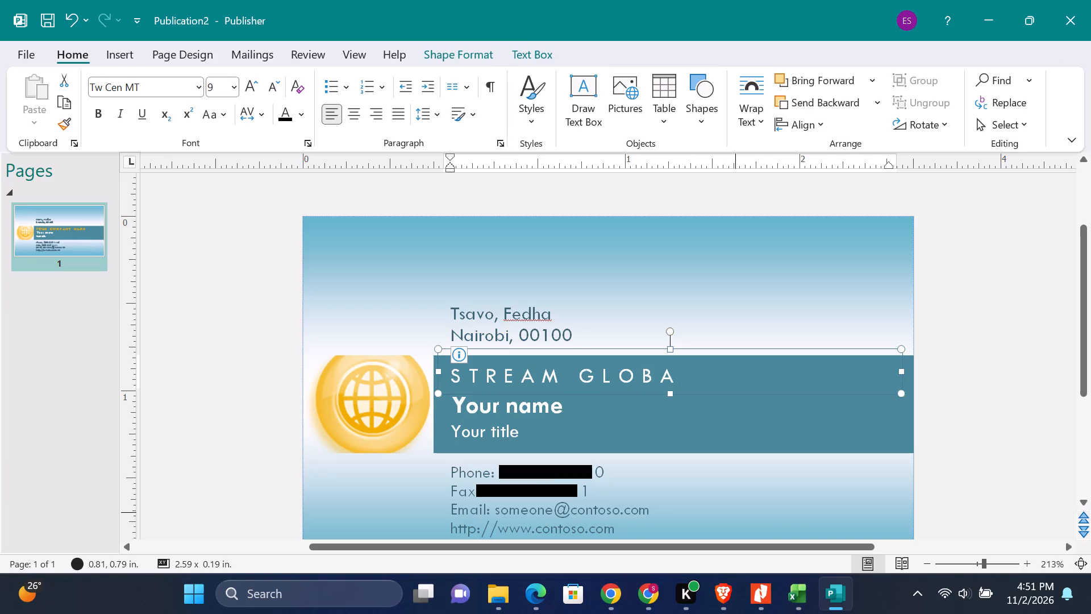
text(l)
key(space)
text(lo)
text(gistics)
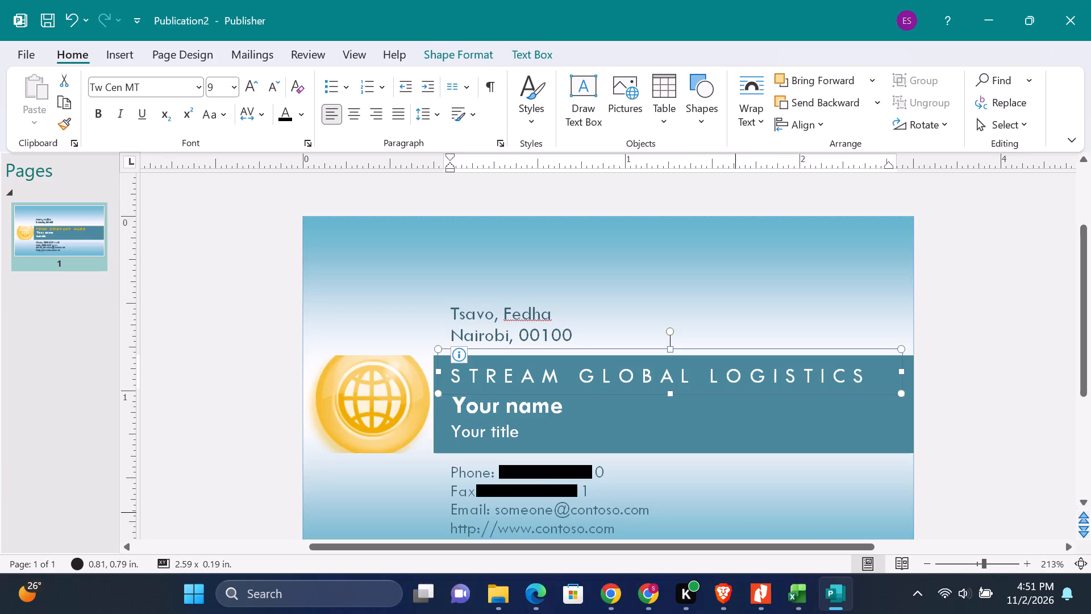
Replace the Your name placeholder in the teal band with the card holder's name, prefixed with QS.
click(590, 412)
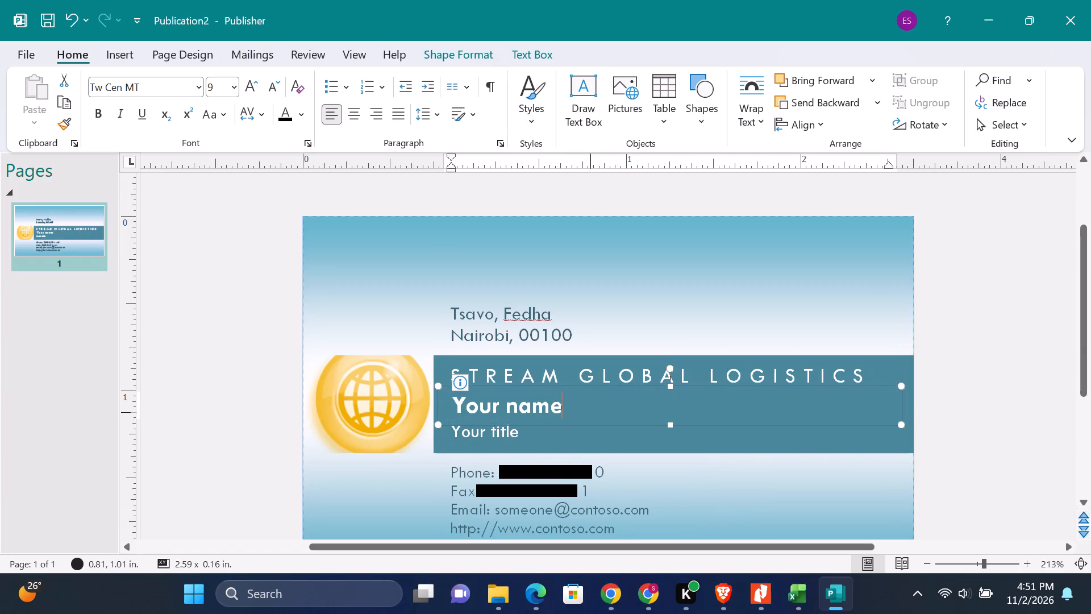
drag(586, 408, 468, 410)
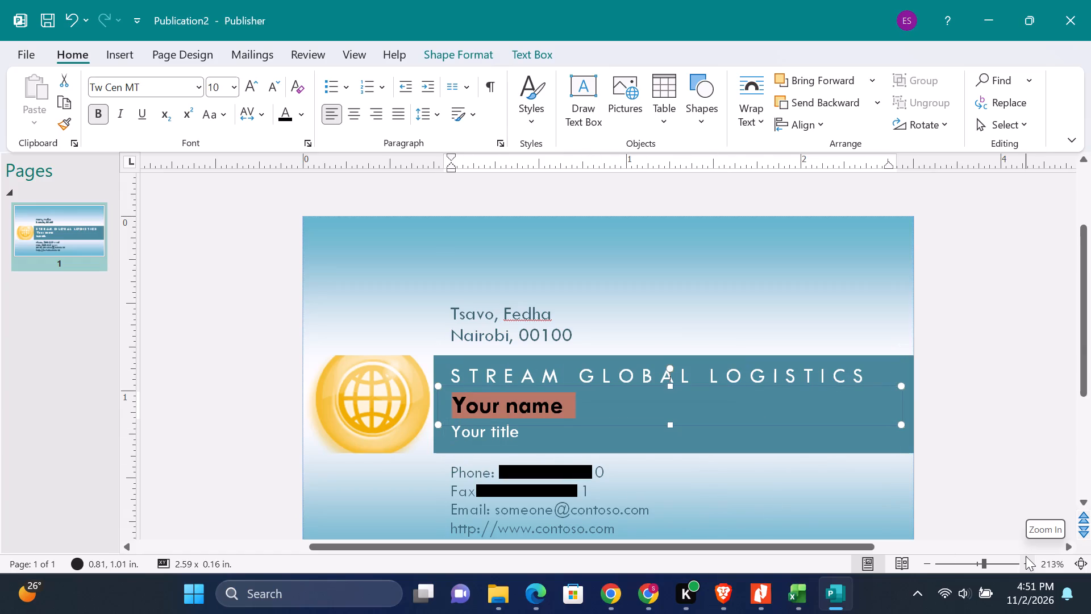
text(QS)
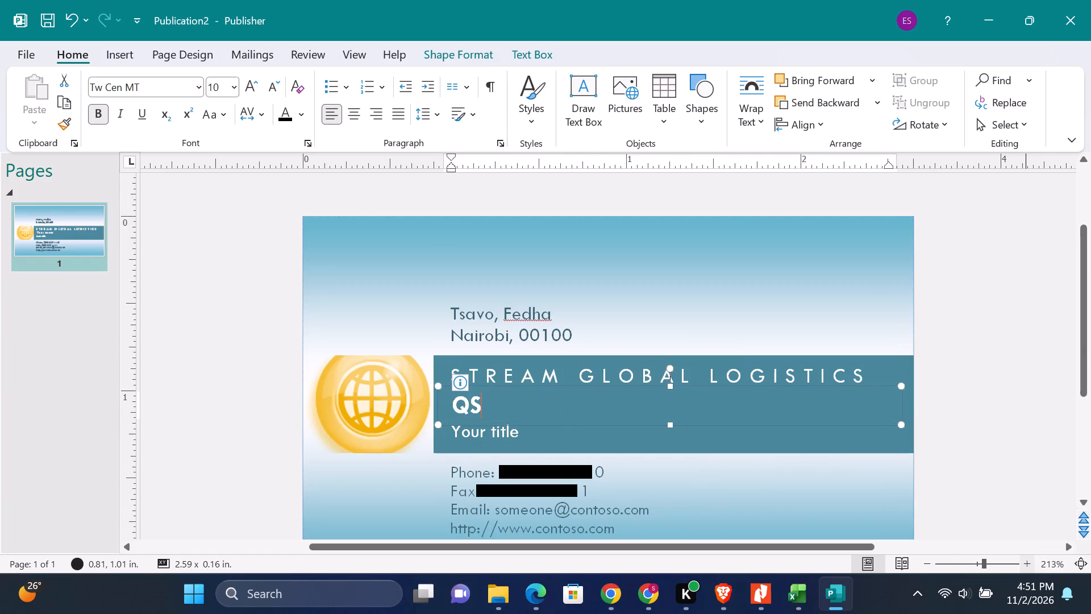
text(.)
key(space)
key(shift+s)
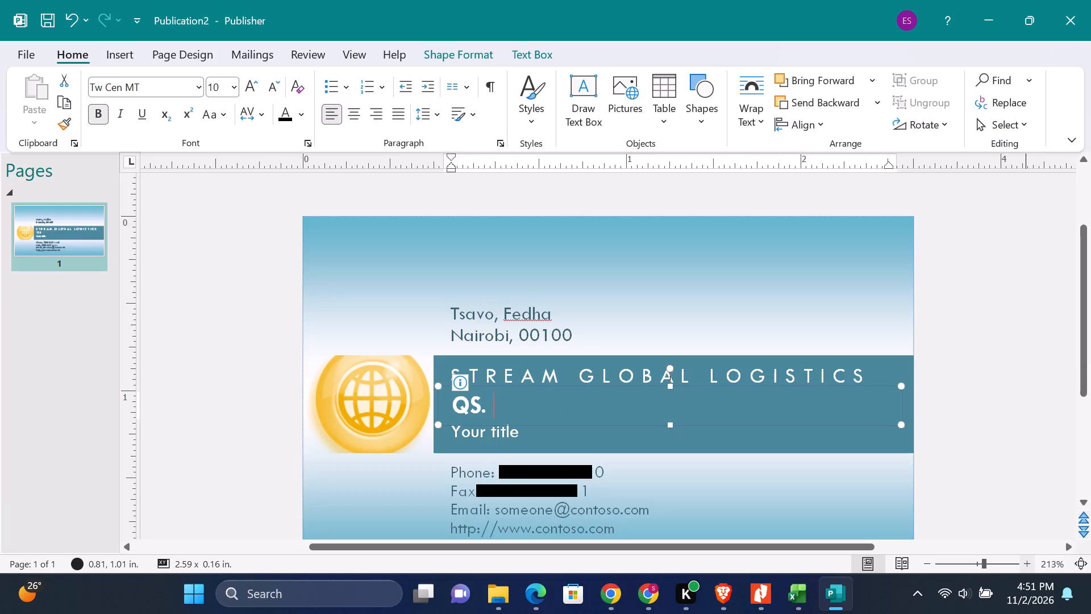
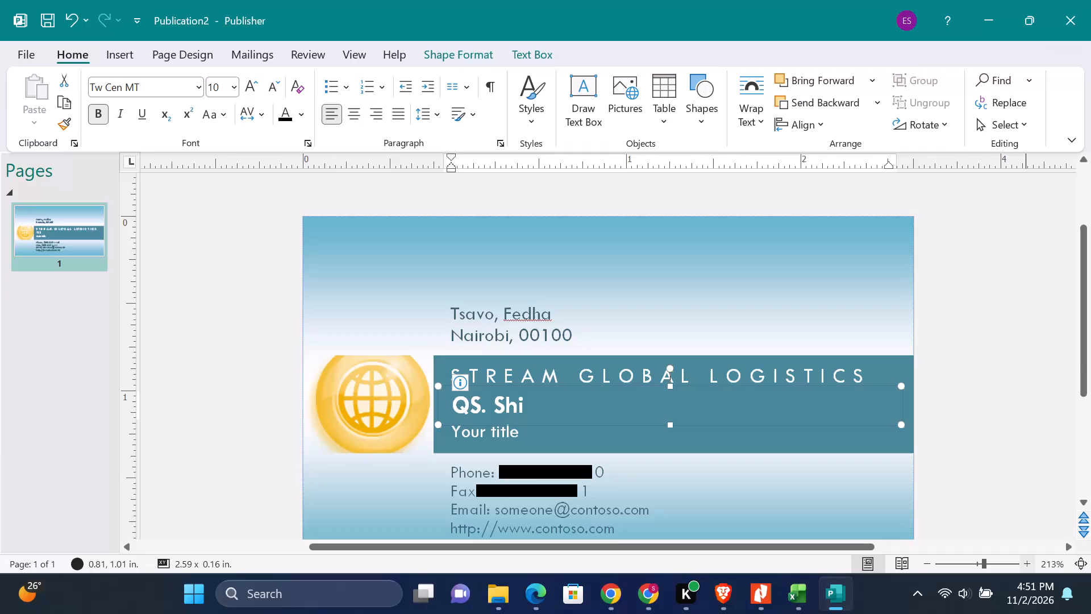
Finish entering the card holder's surname after the QS prefix on the name line in the teal band.
text(kanga)
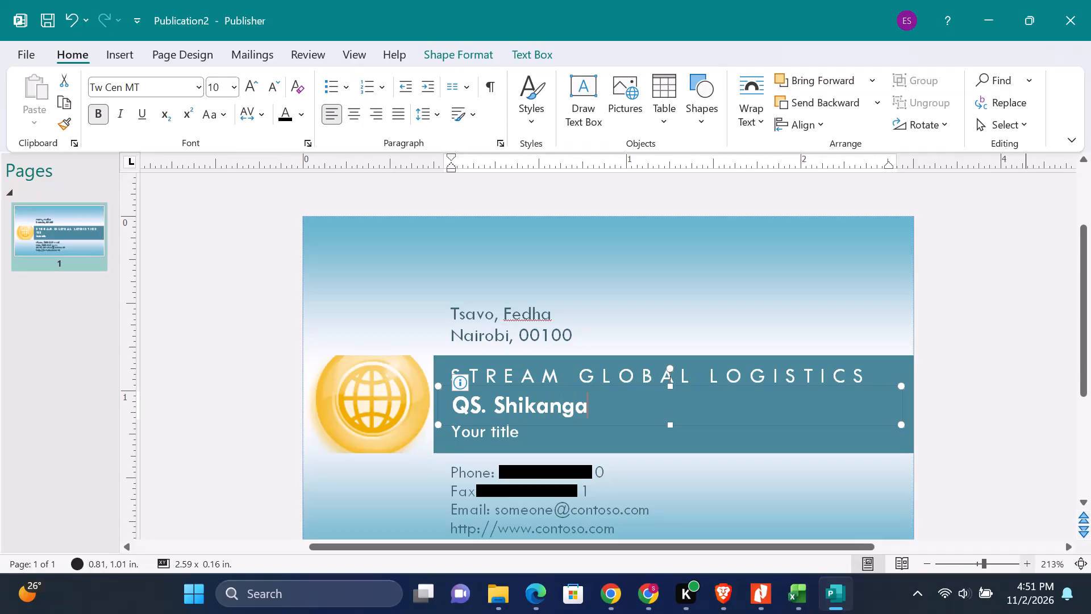
Replace the Your title placeholder in the teal band with Managing Director.
click(538, 434)
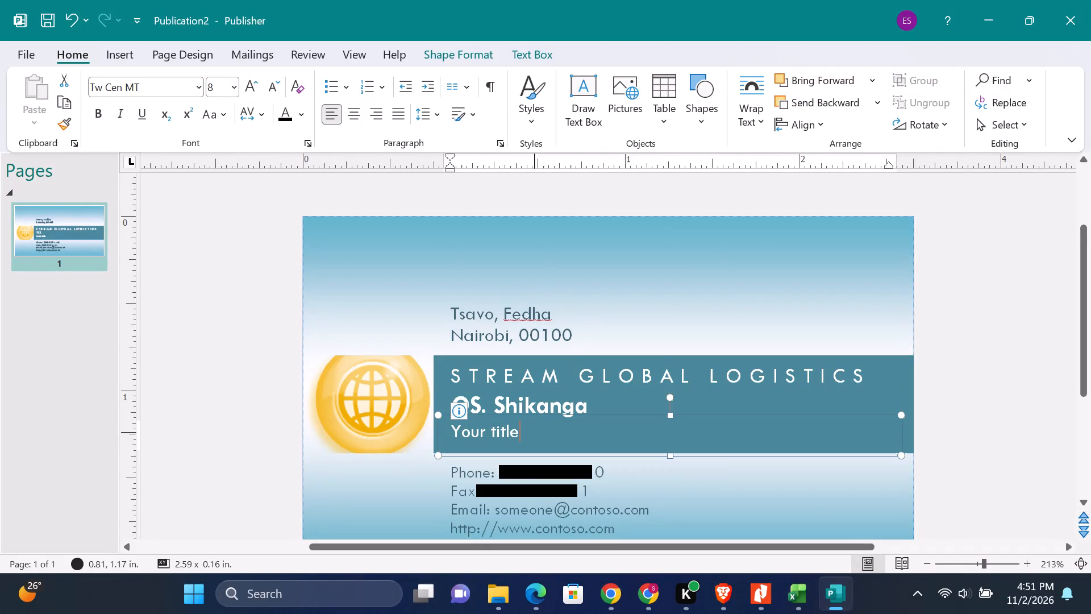
drag(534, 432, 472, 434)
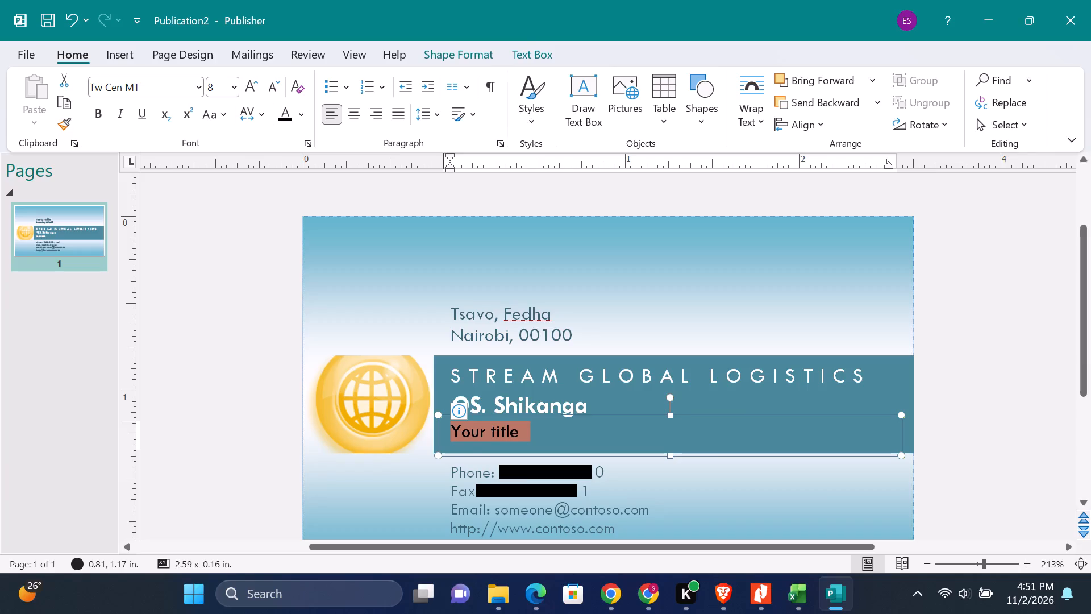
drag(472, 434, 471, 434)
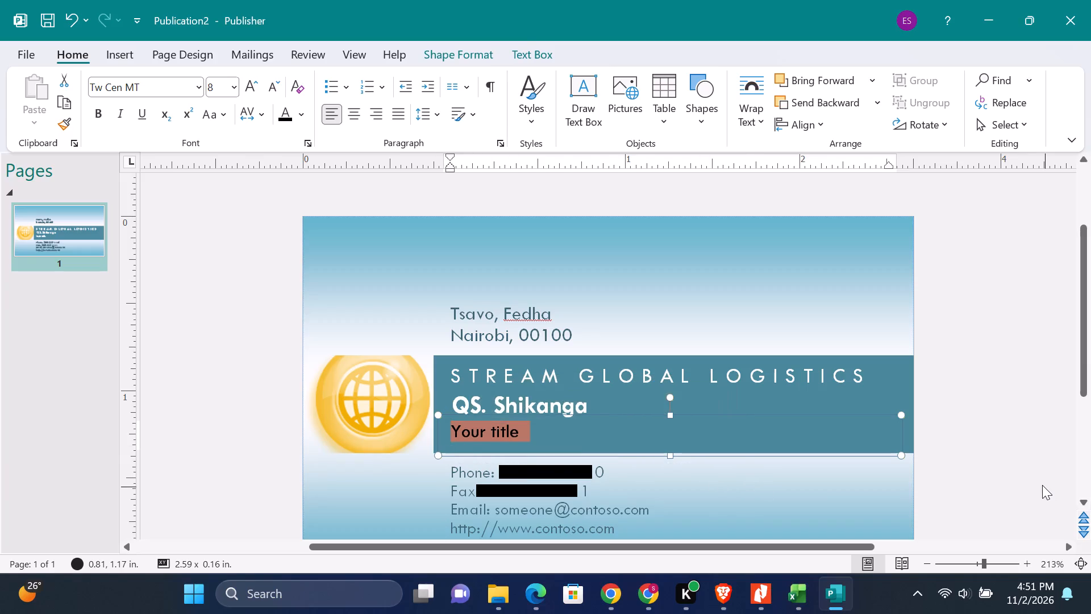
text(Mana)
text(ging)
key(space)
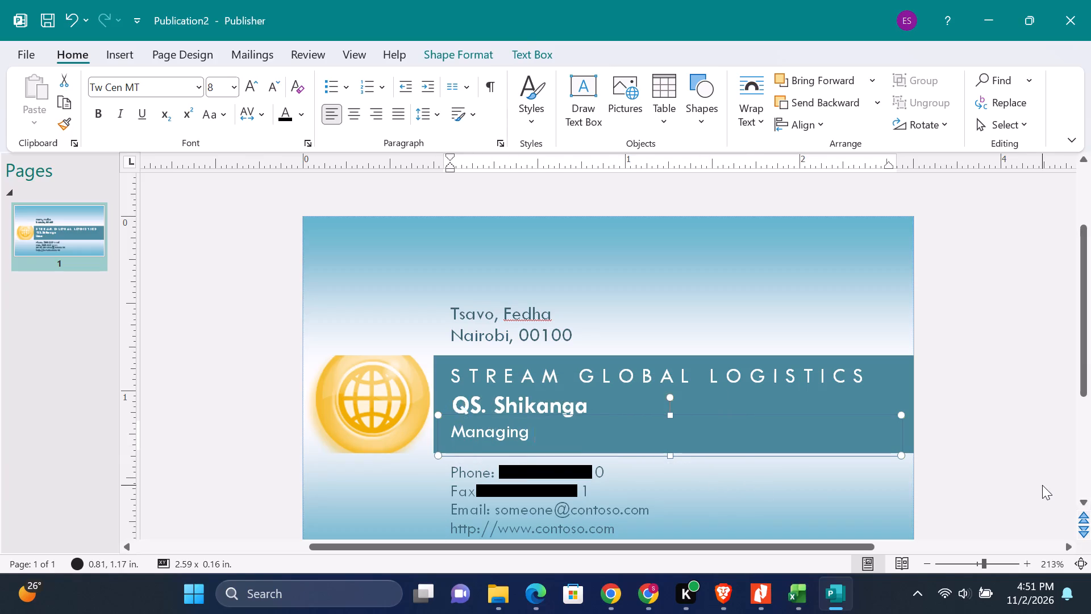
key(shift+d)
text(irector)
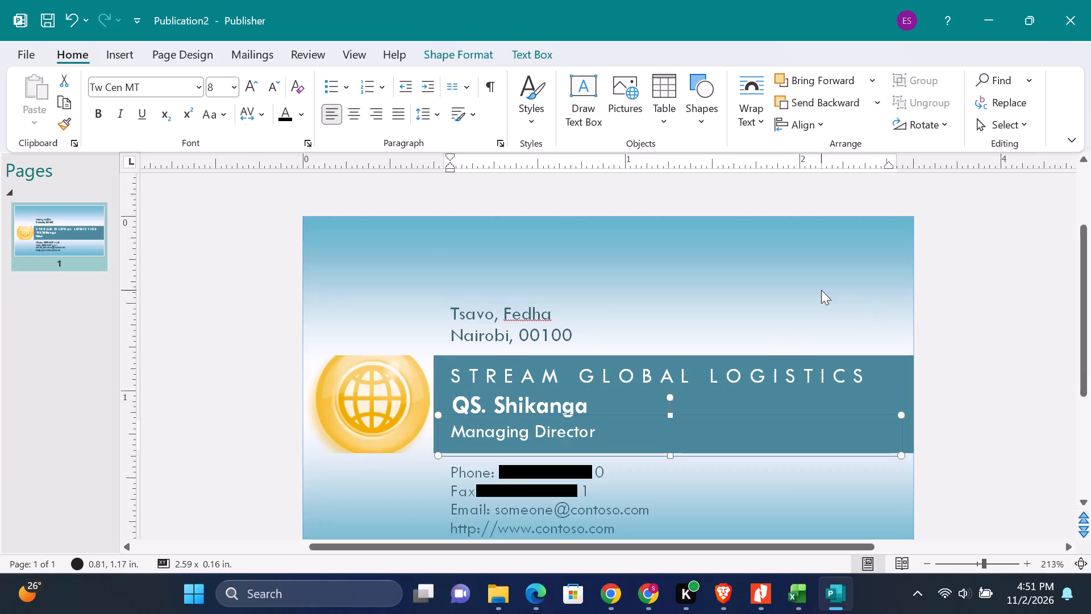
click(821, 290)
Replace the placeholder phone number in the contact block below the teal band with the card holder's number, including the country code.
scroll(684, 472, down, 3)
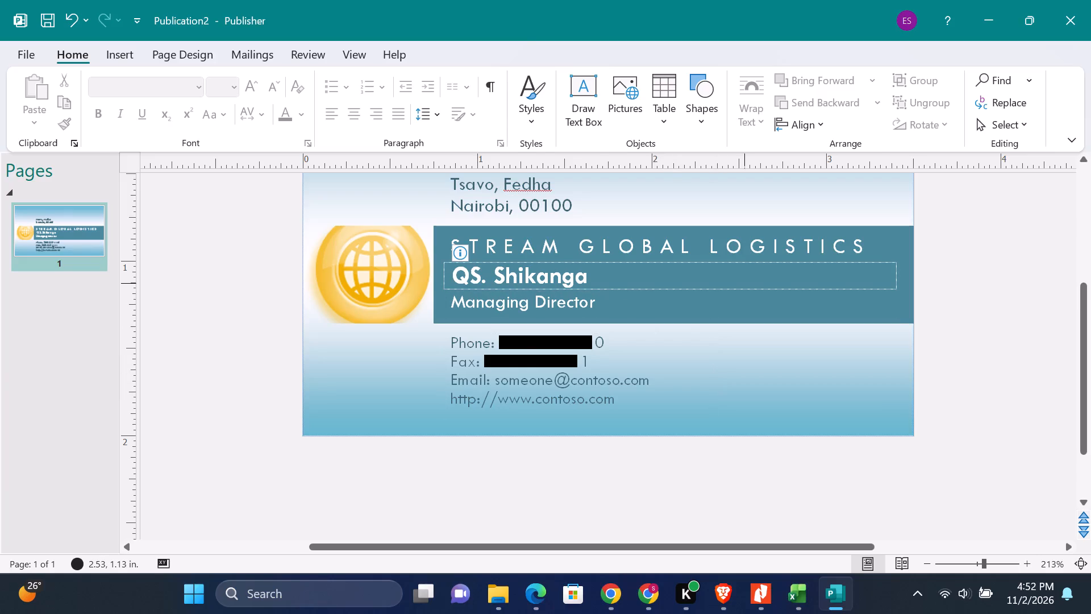
click(576, 356)
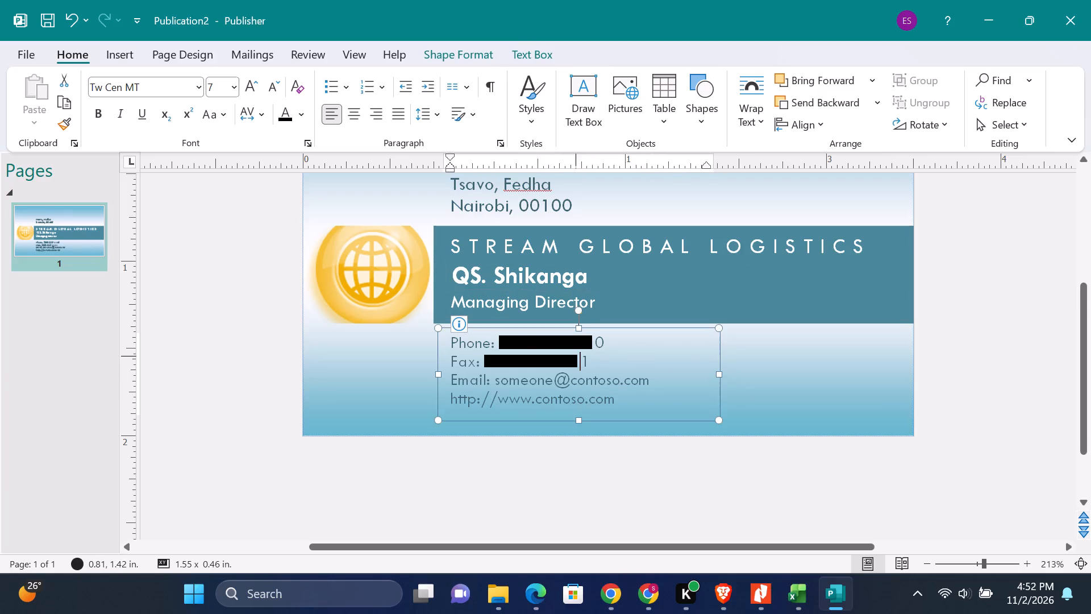
drag(501, 344, 514, 341)
drag(514, 341, 524, 339)
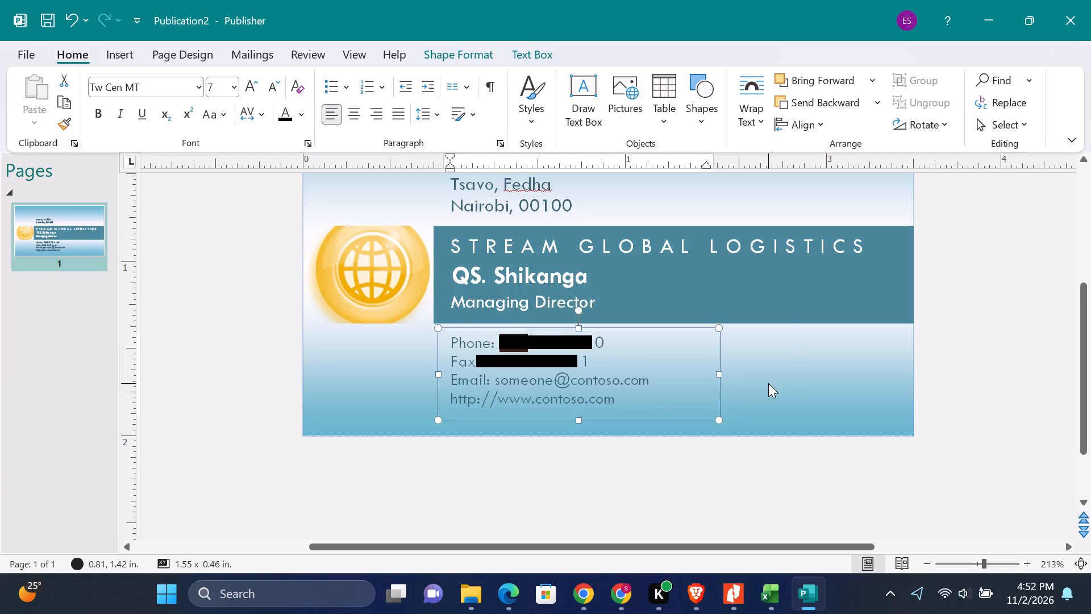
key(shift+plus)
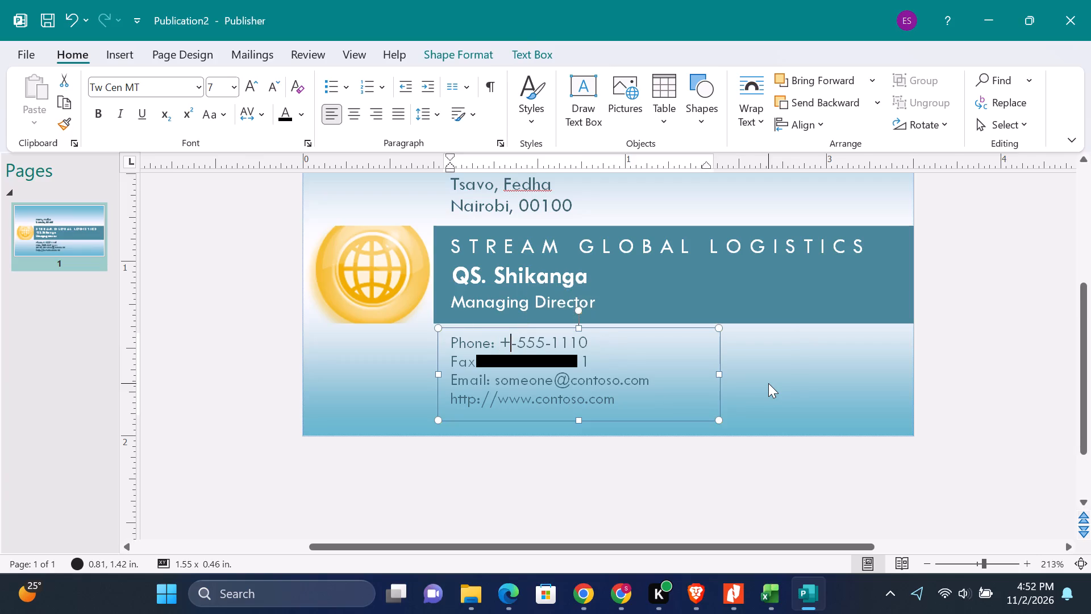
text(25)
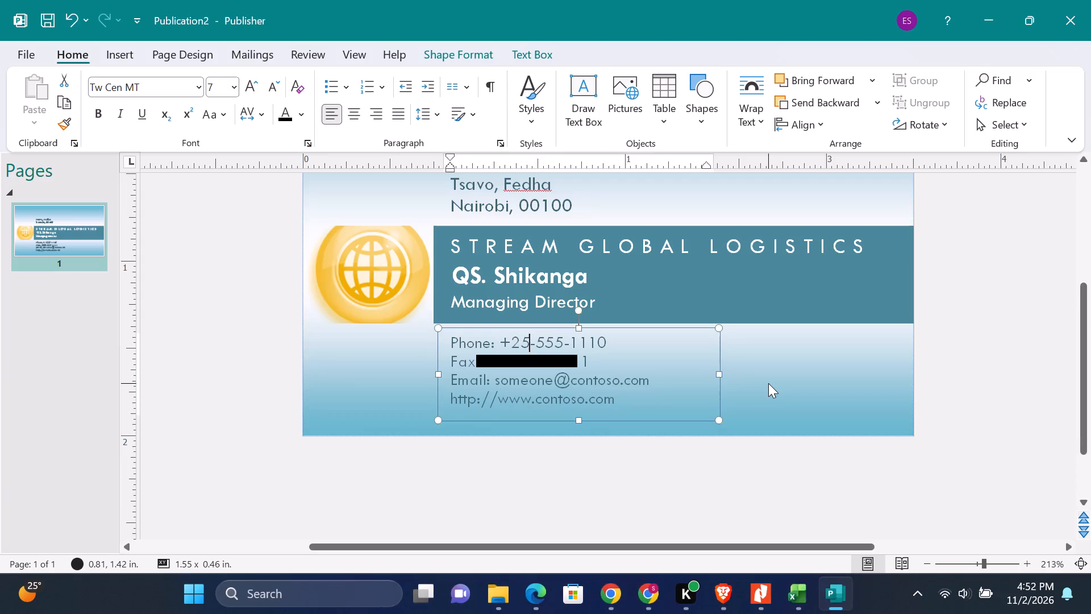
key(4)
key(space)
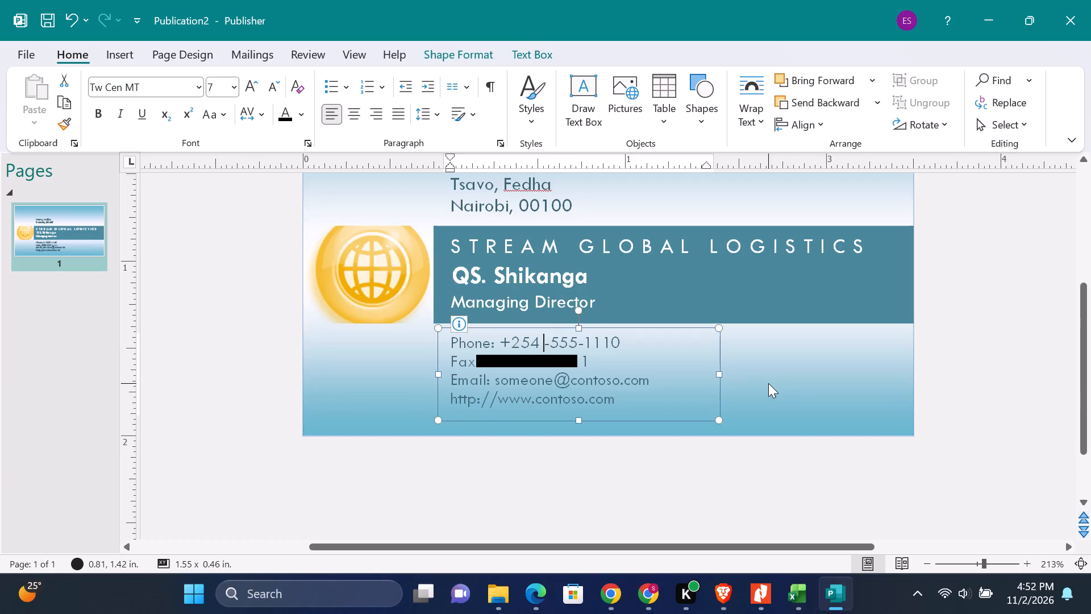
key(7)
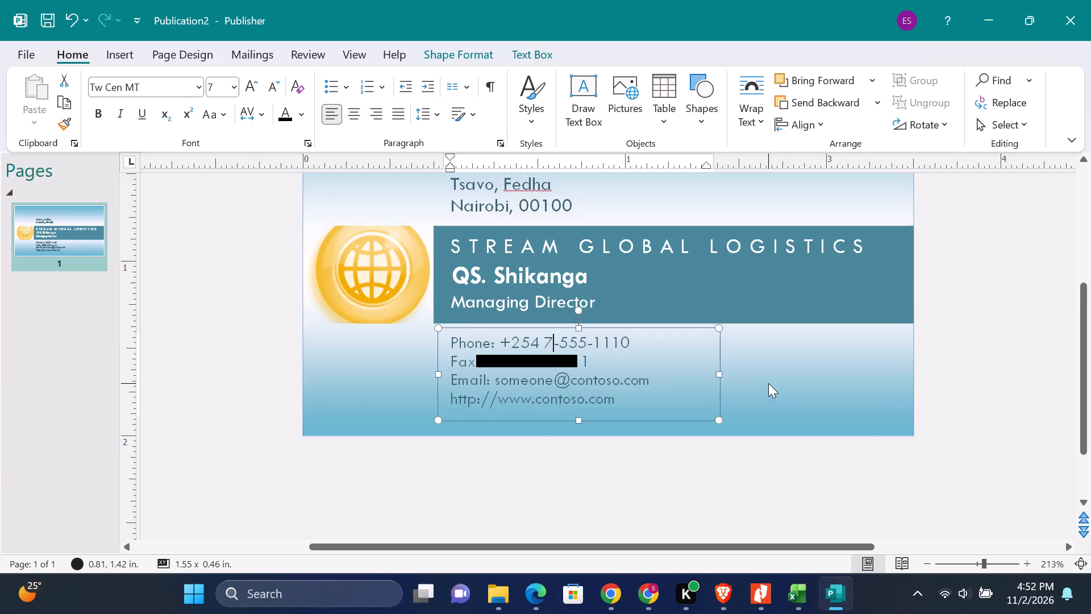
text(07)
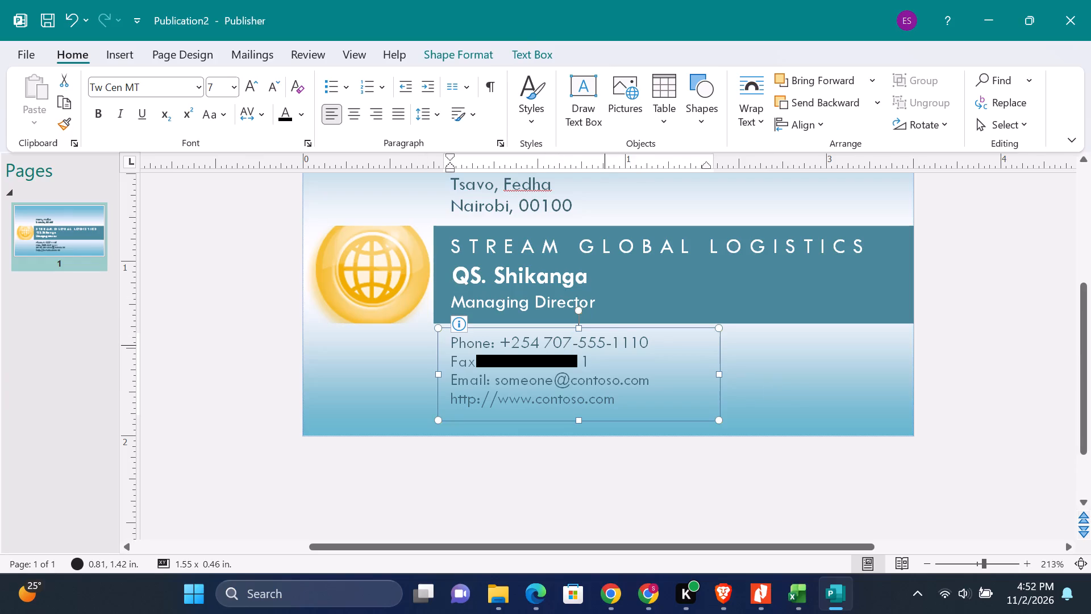
drag(603, 345, 579, 340)
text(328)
drag(649, 345, 621, 339)
drag(621, 339, 615, 339)
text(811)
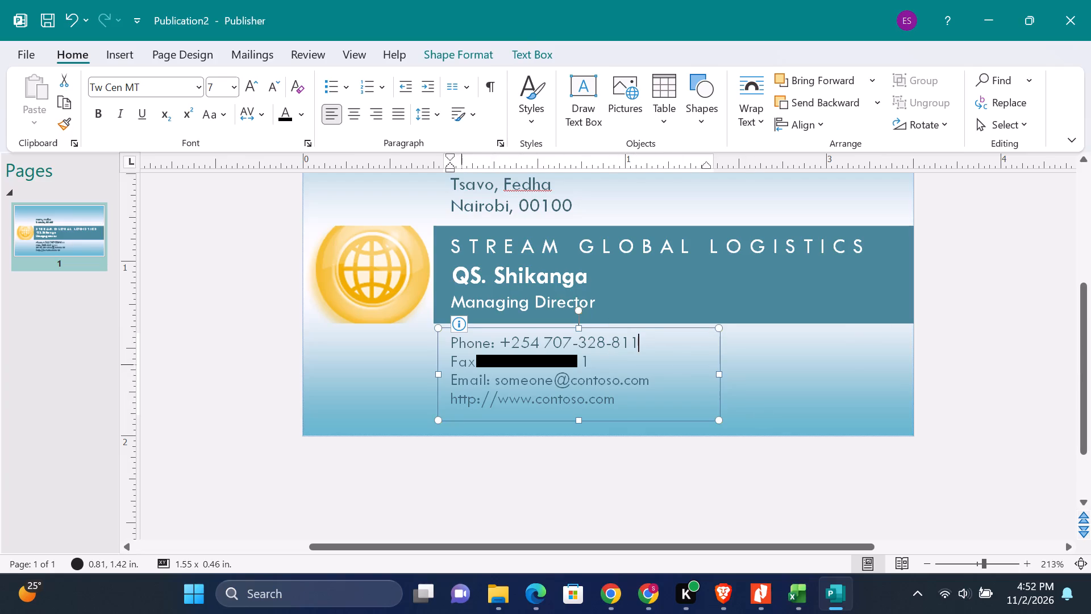
Delete the entire Fax line from the contact block below the teal band.
drag(453, 362, 605, 367)
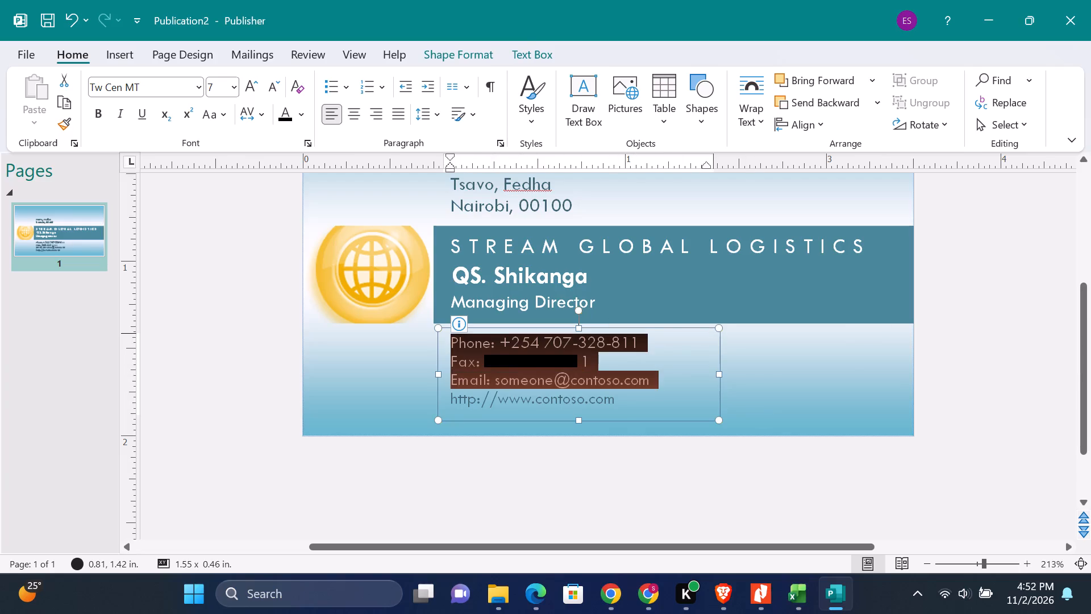
drag(605, 367, 597, 364)
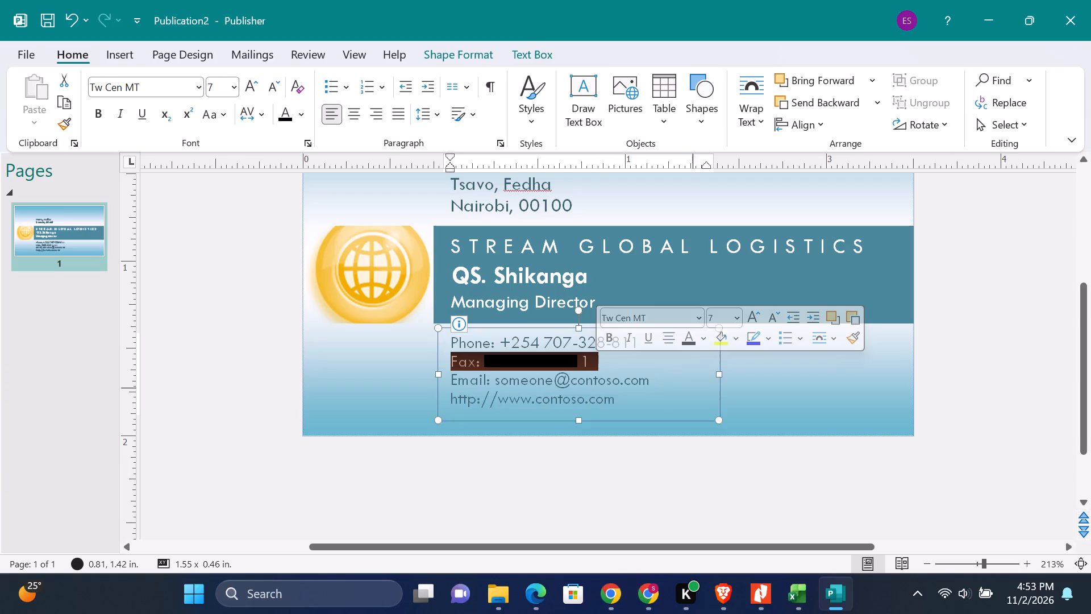
key(BackSpace)
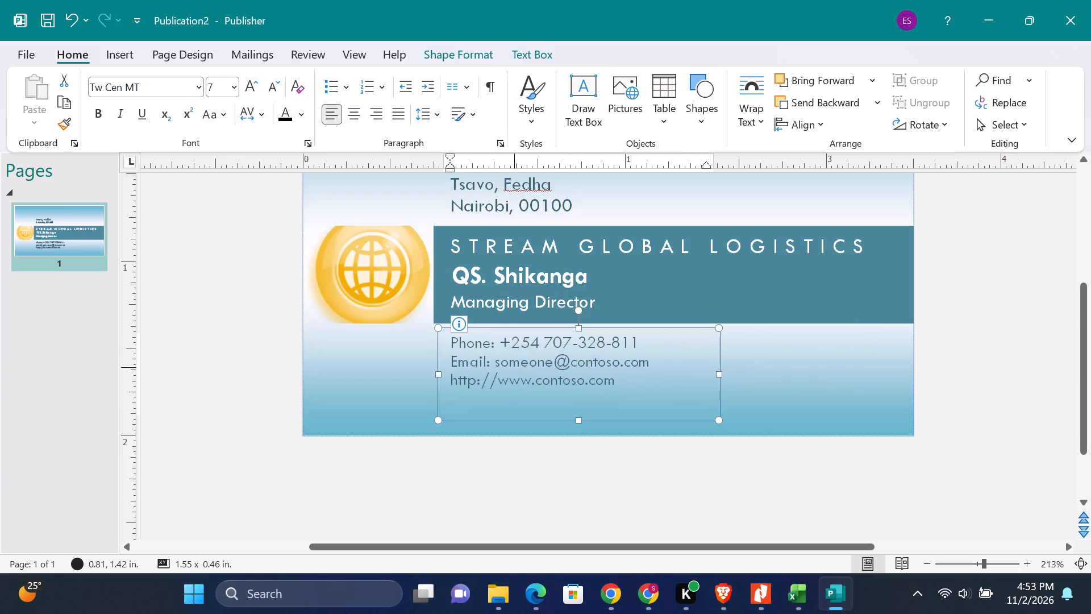
Replace the placeholder address on the Email line of the contact block with the card holder's e-mail address.
drag(499, 360, 557, 360)
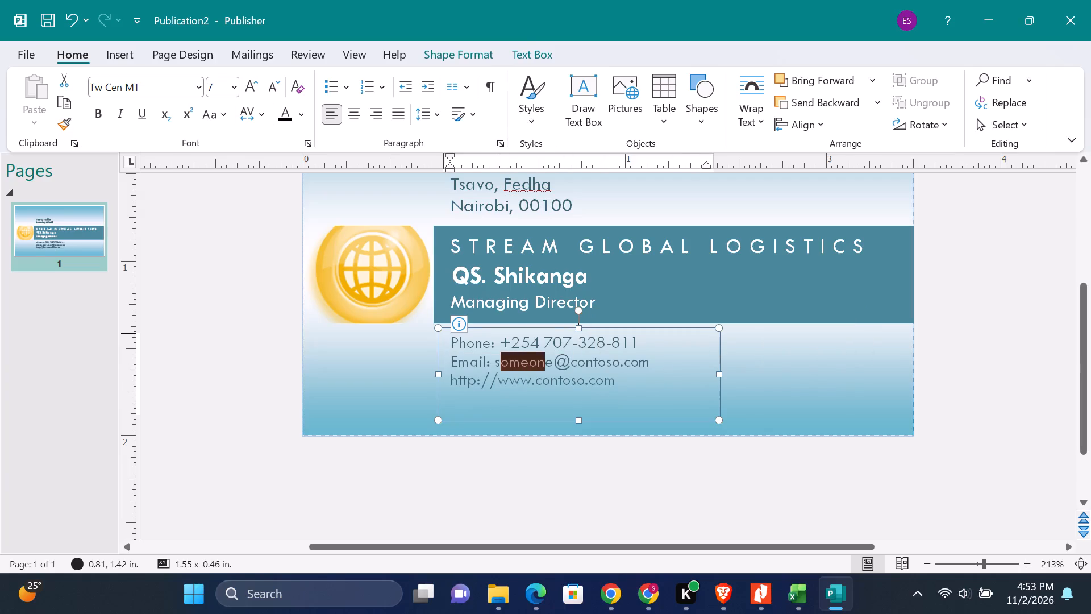
drag(557, 360, 653, 364)
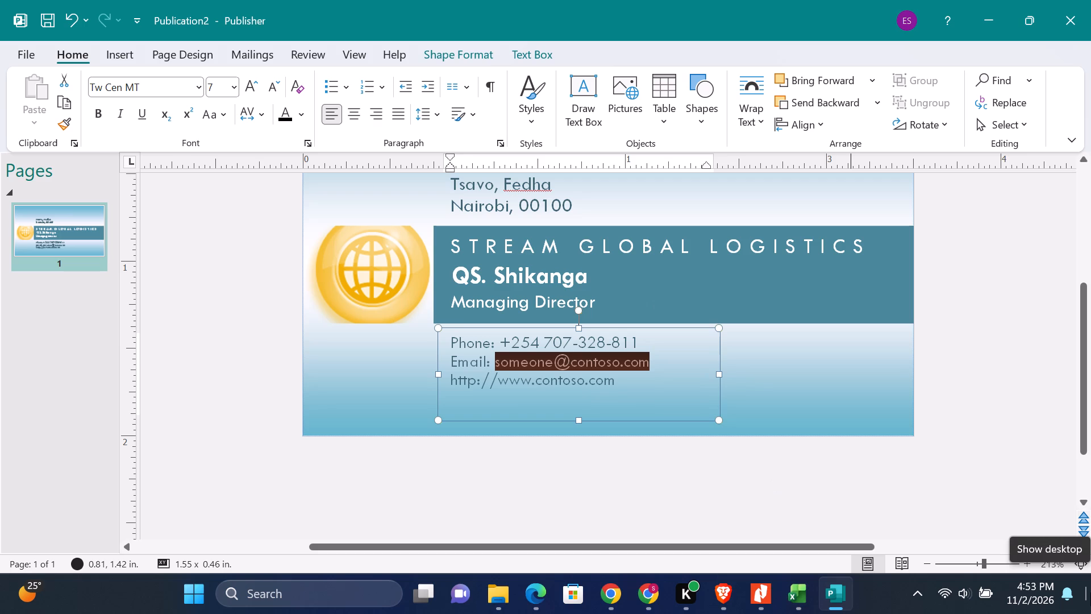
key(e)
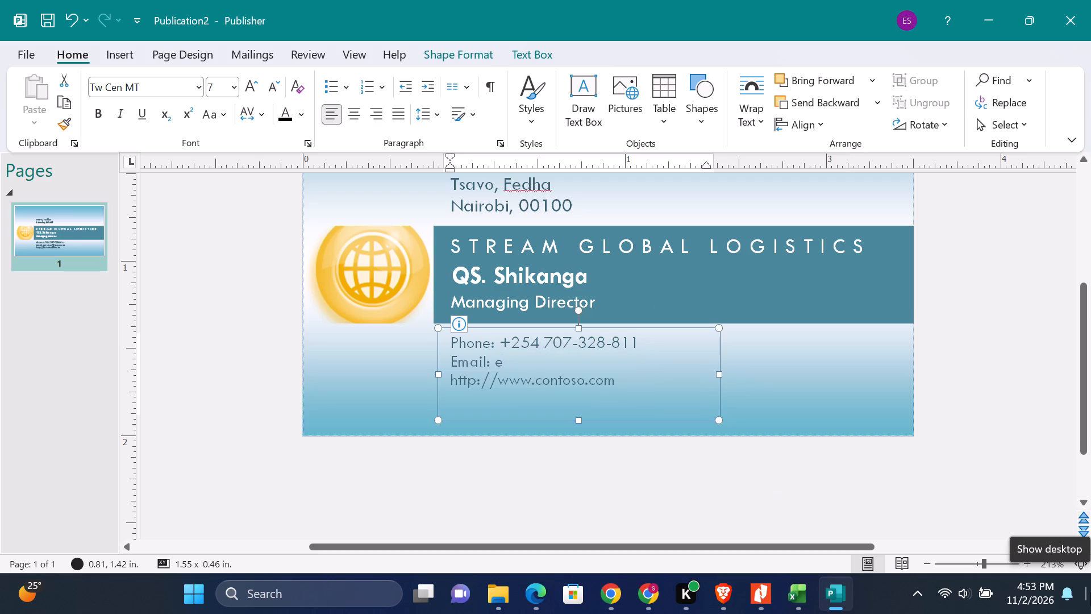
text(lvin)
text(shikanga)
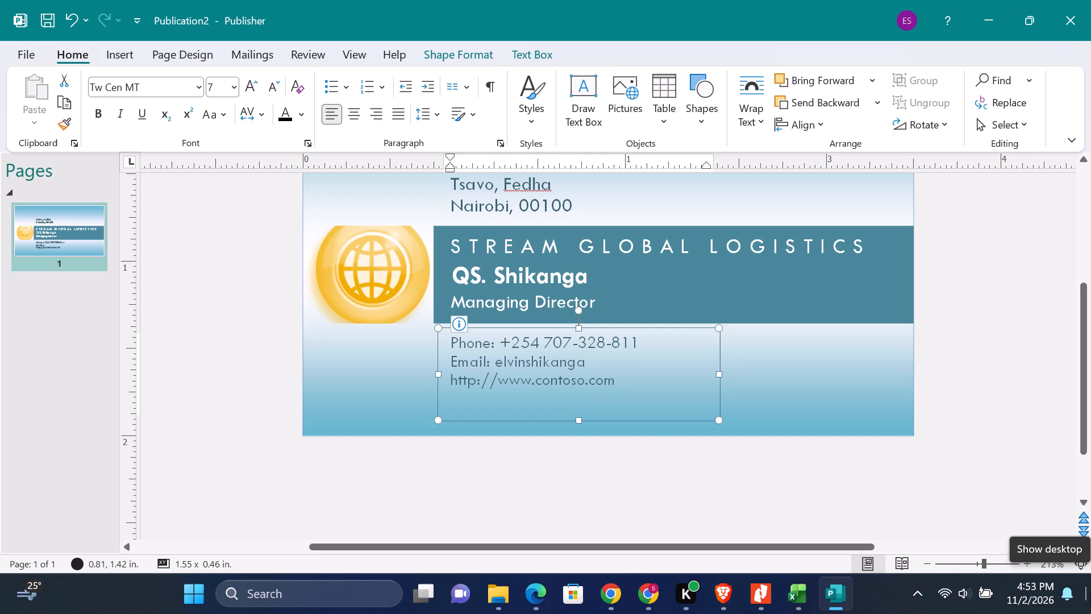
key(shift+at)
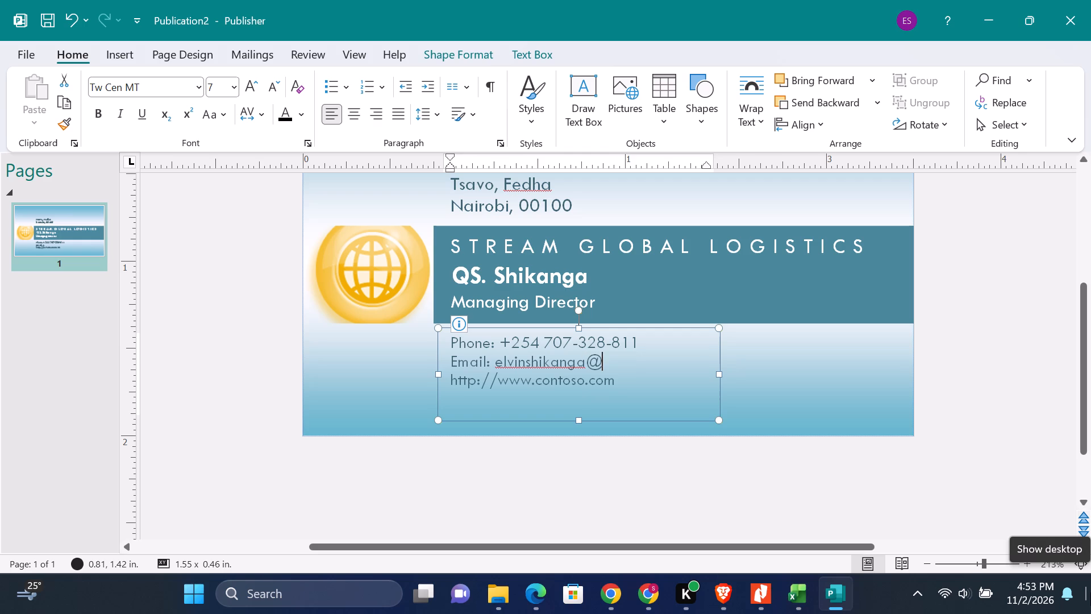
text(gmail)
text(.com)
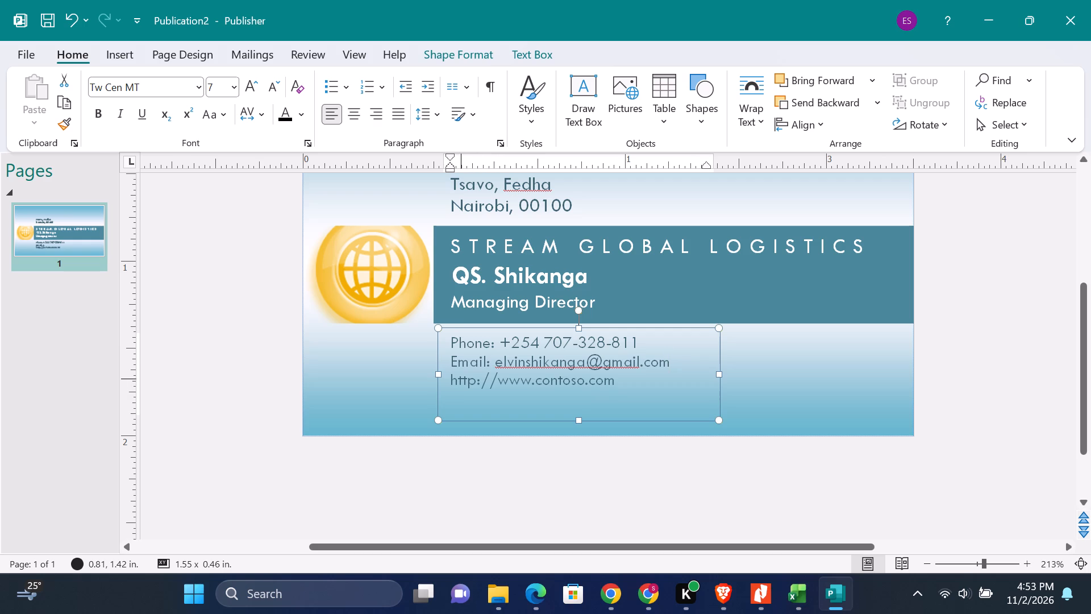
Select the placeholder website line at the end of the contact block.
drag(452, 376, 617, 391)
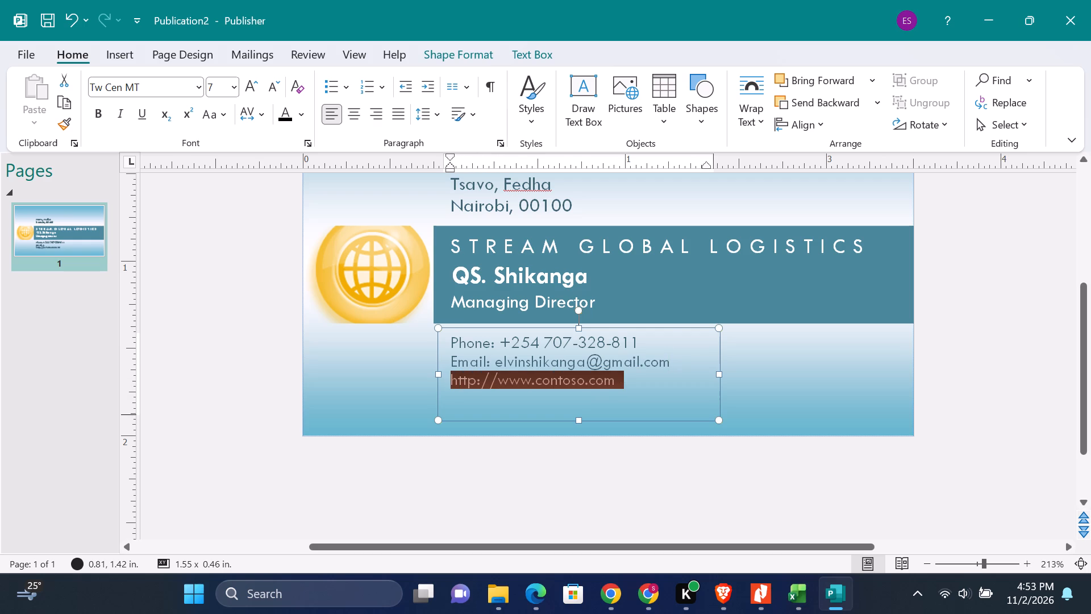
Delete the placeholder web address line from the contact box.
drag(617, 391, 618, 391)
key(BackSpace)
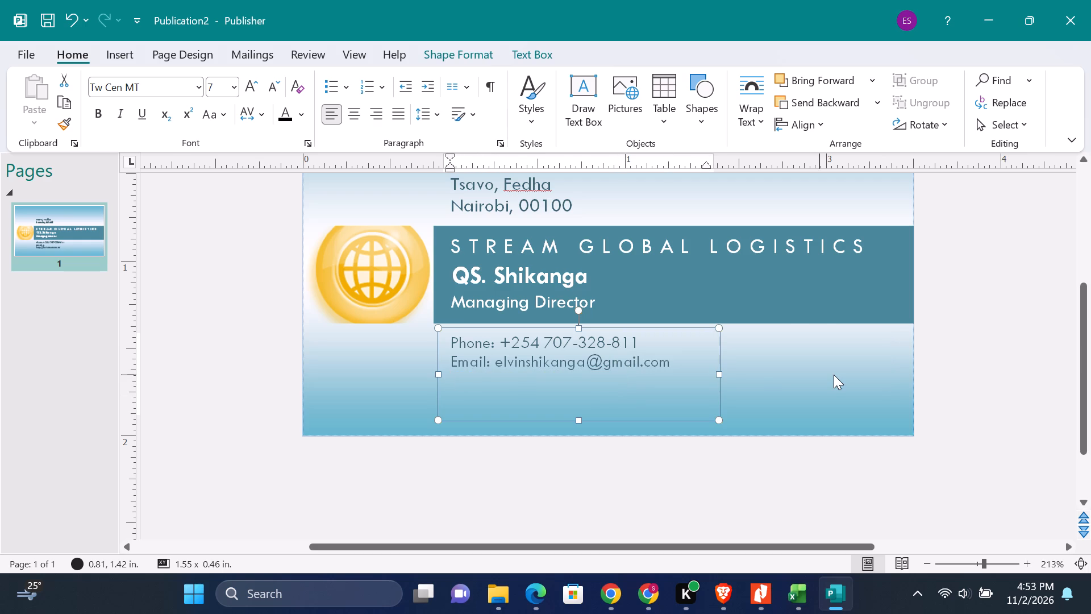
click(835, 374)
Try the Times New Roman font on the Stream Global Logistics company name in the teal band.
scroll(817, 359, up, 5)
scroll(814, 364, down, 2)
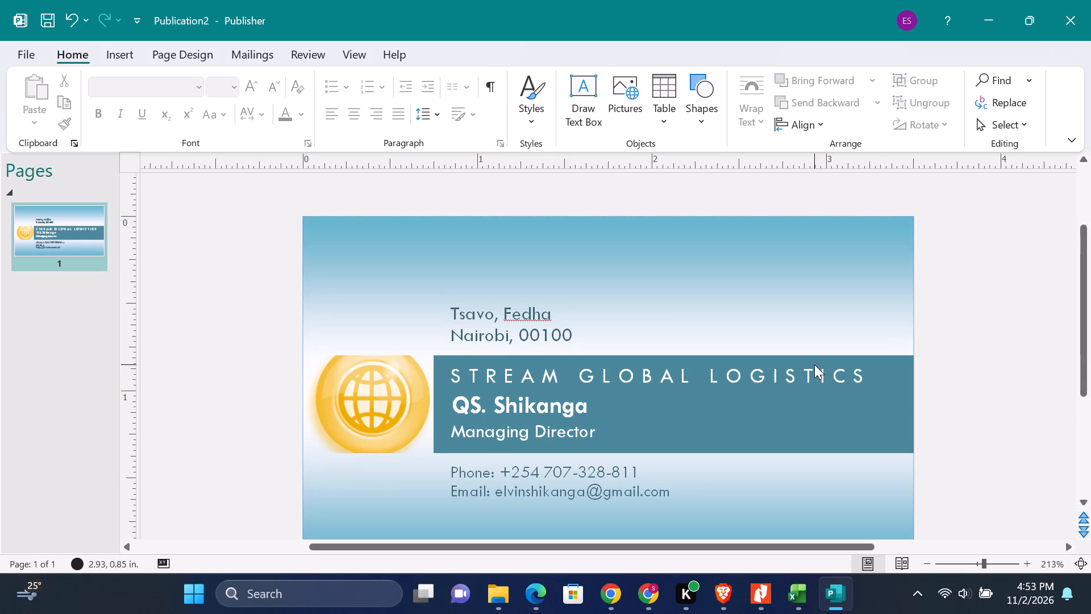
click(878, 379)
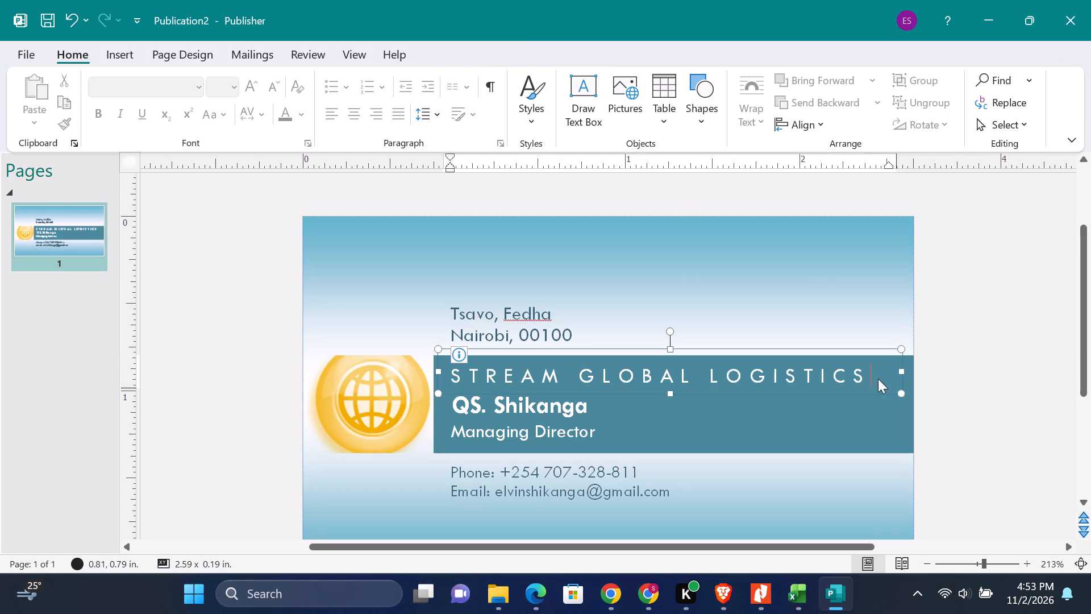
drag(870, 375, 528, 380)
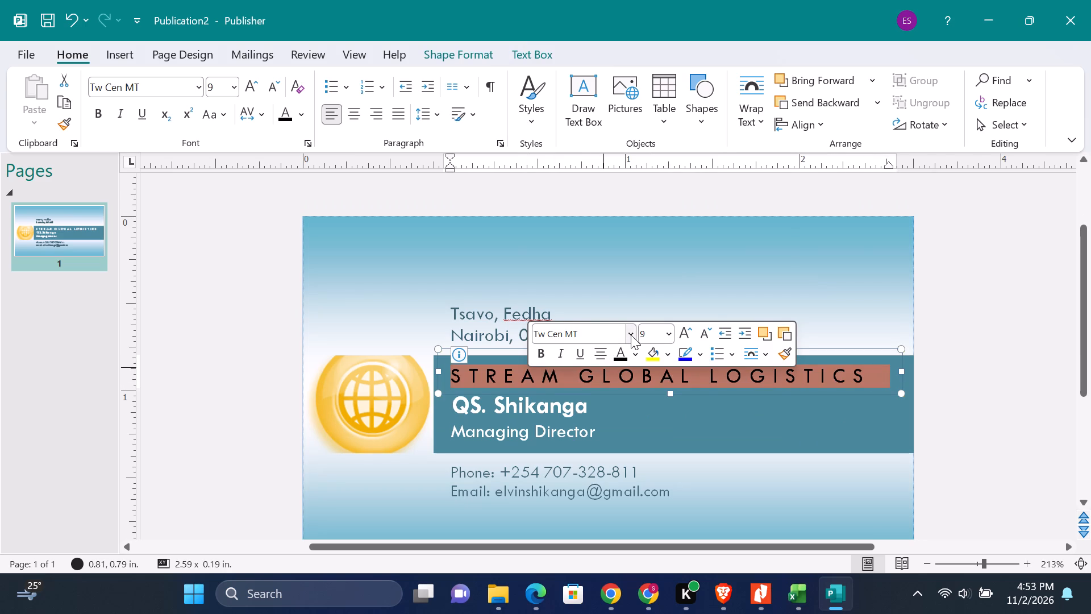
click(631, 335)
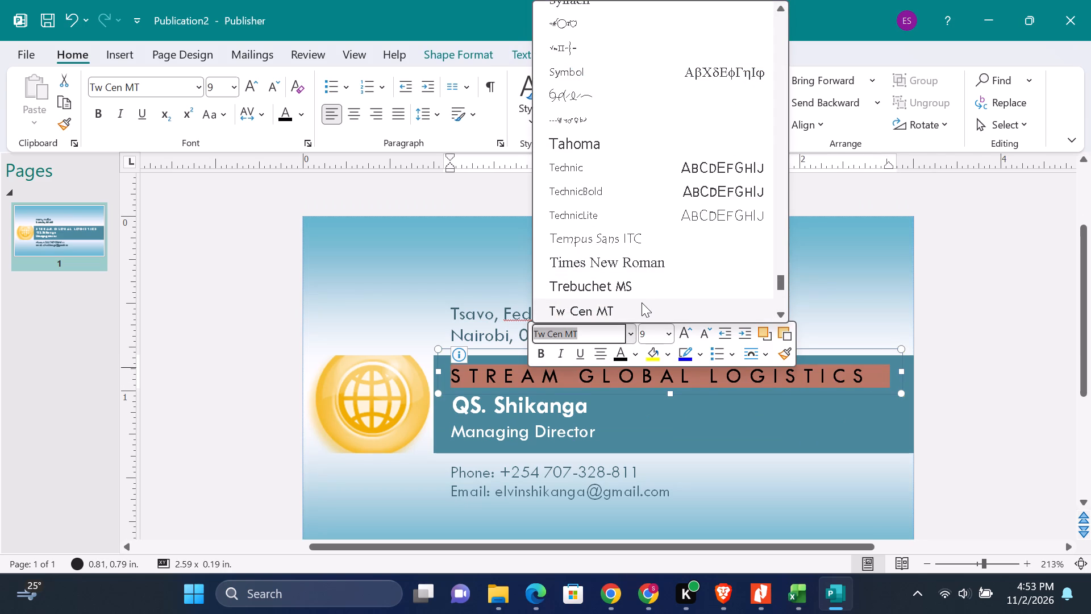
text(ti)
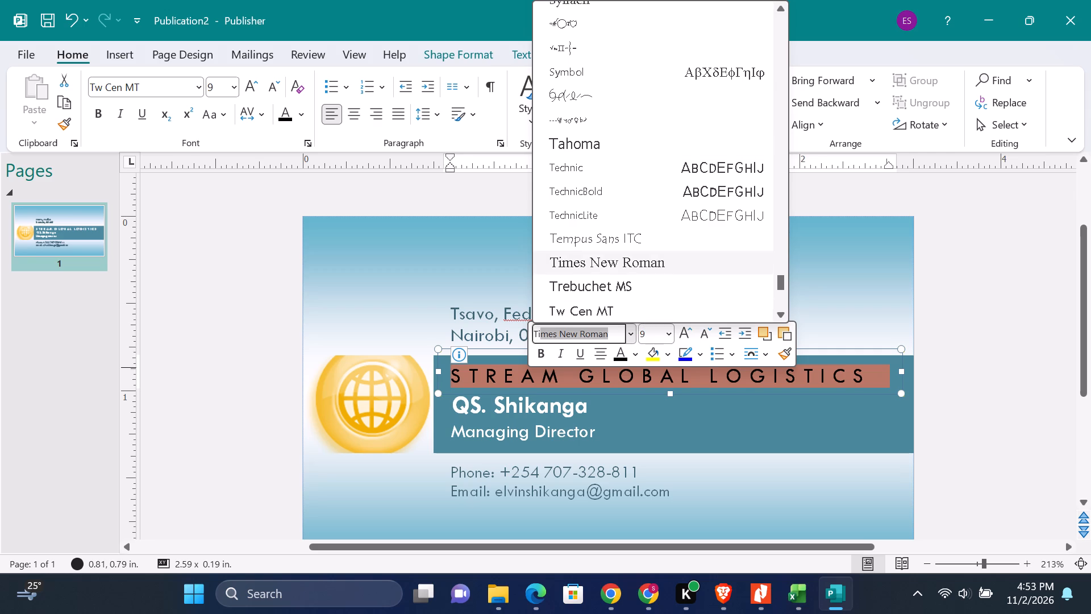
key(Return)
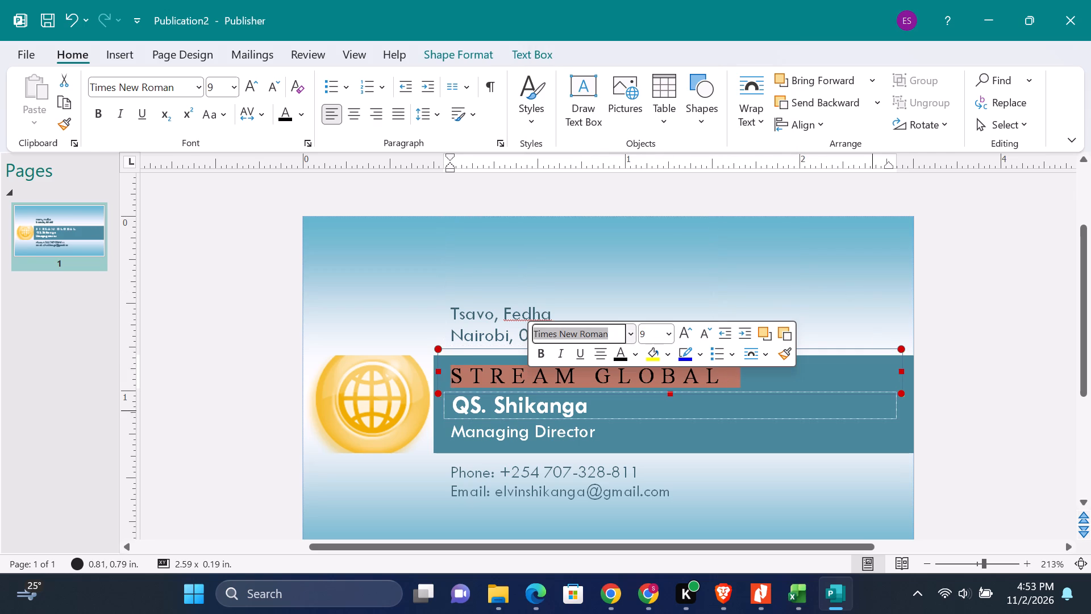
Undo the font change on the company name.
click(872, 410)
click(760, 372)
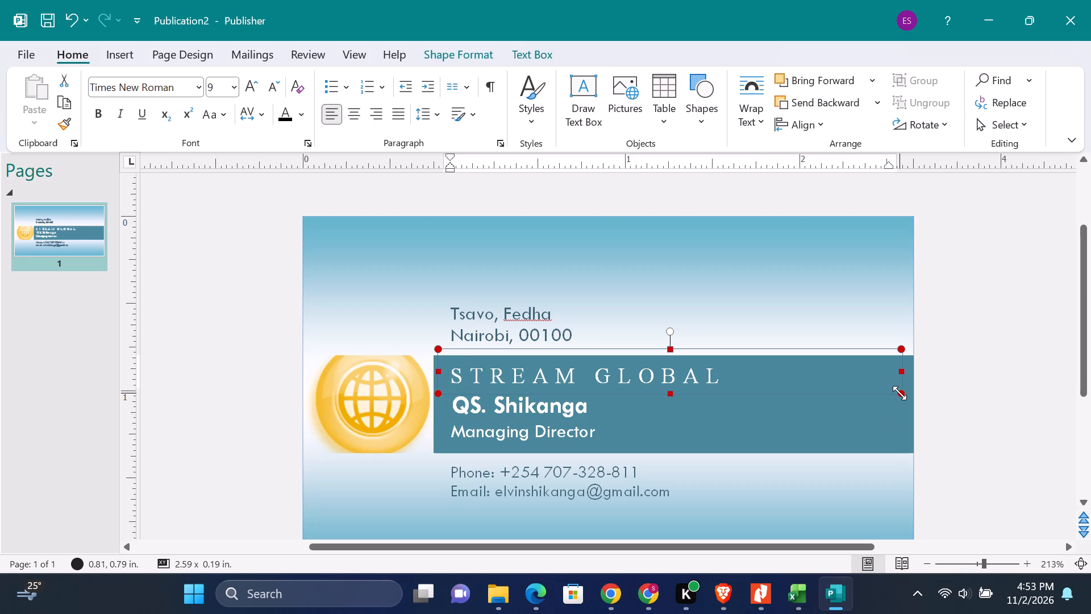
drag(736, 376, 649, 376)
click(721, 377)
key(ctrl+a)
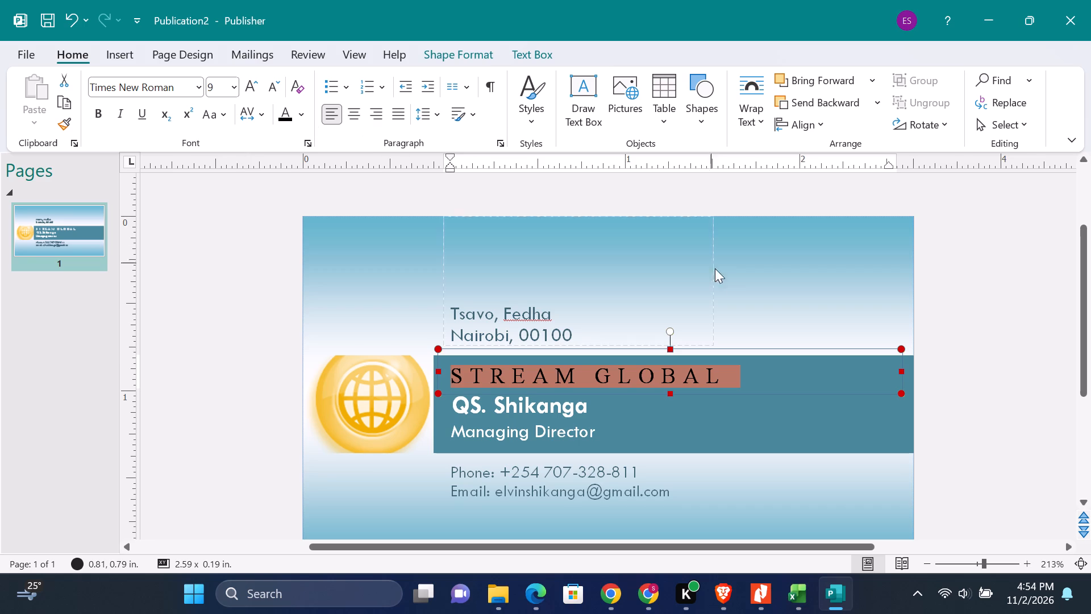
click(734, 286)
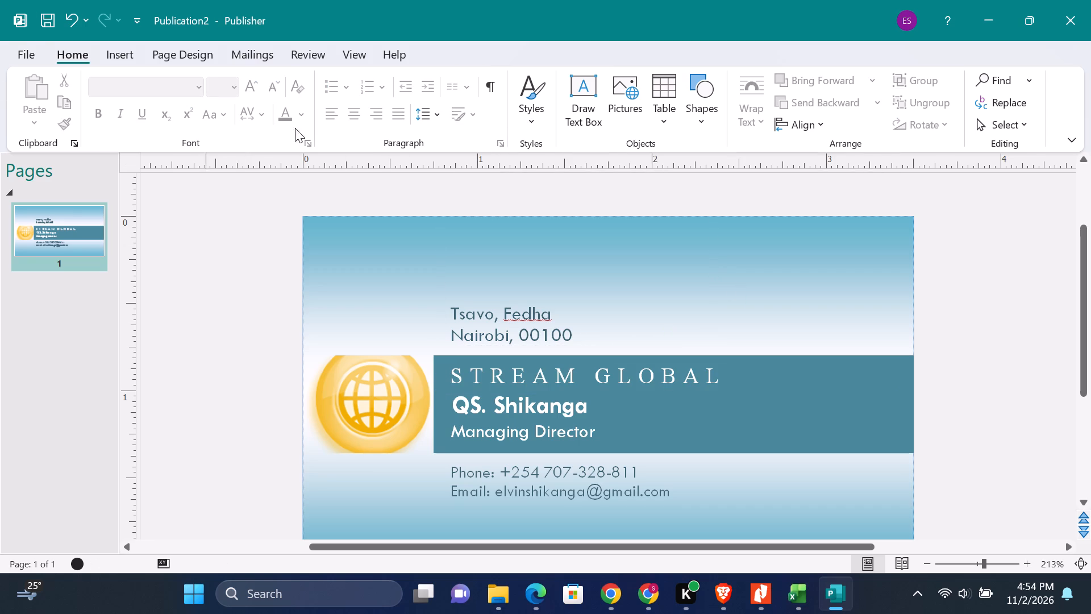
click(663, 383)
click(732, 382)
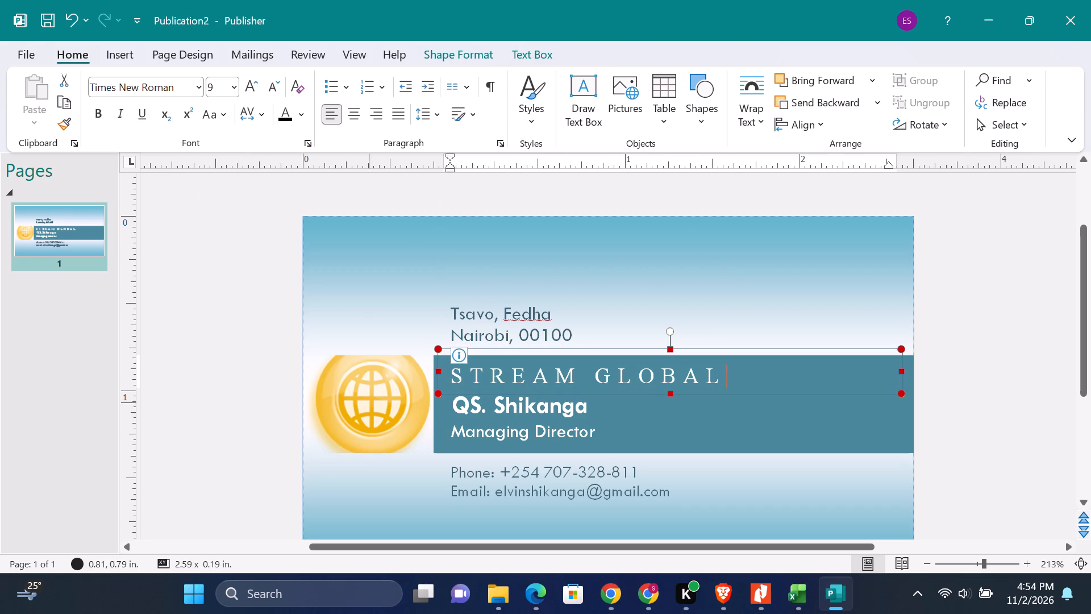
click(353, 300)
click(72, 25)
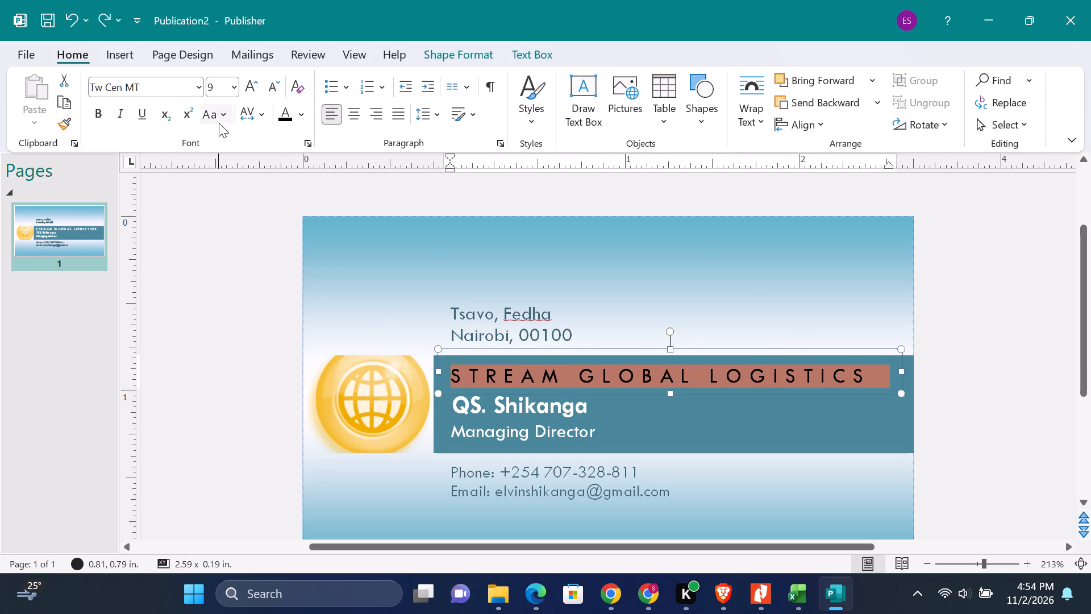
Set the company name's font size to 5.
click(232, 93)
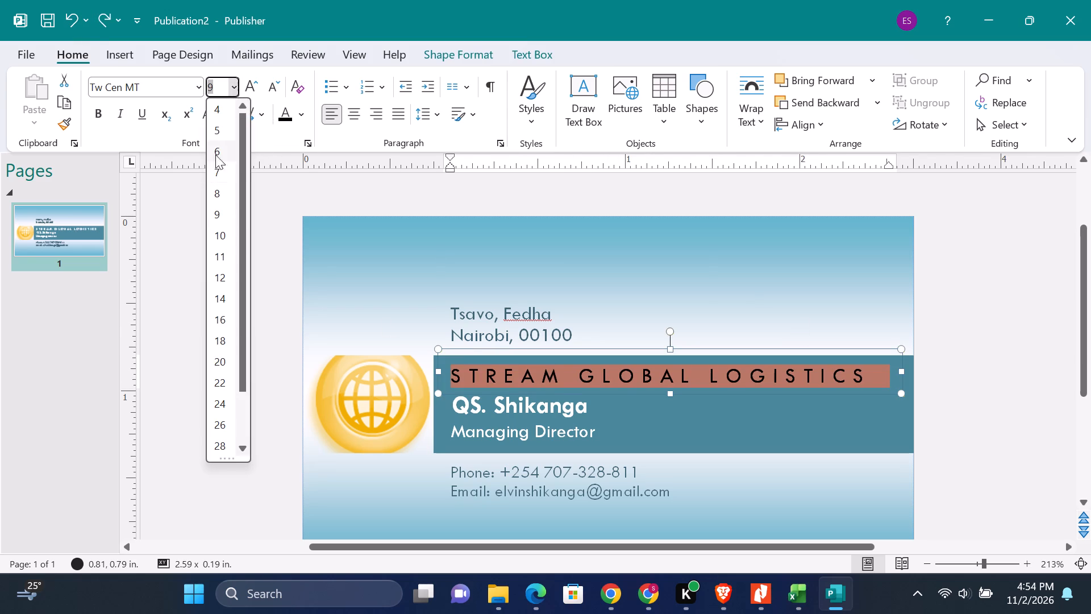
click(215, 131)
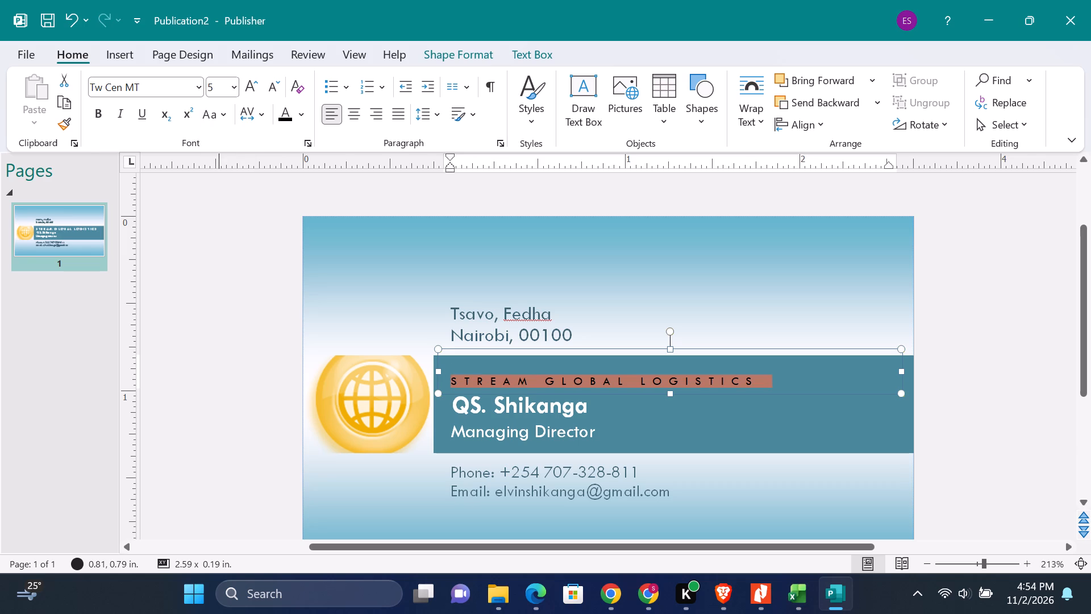
Format the company name in the teal band as Times New Roman at font size 8.
click(199, 89)
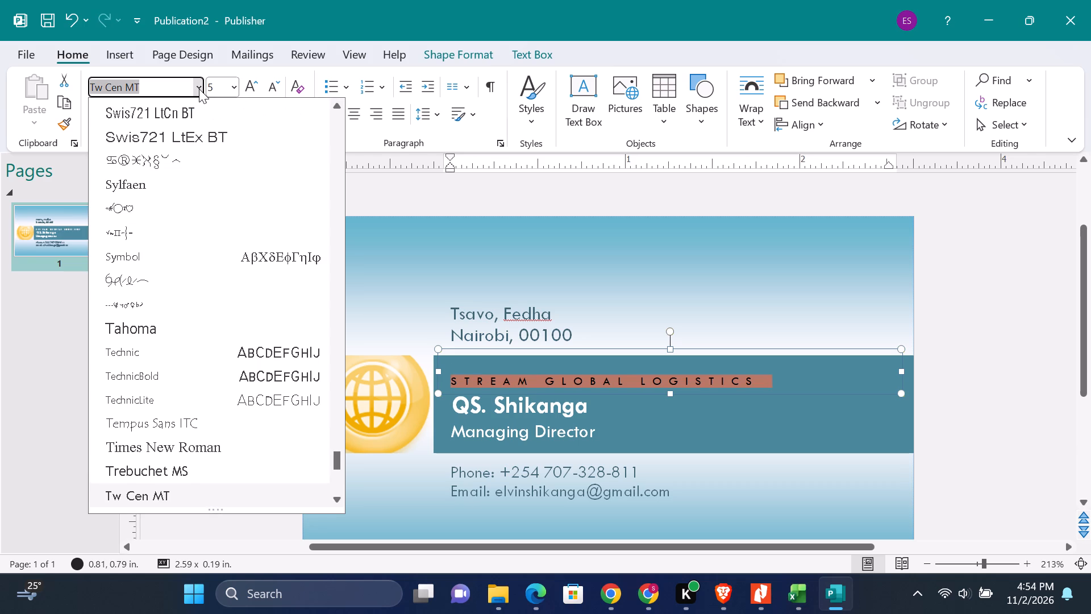
click(226, 443)
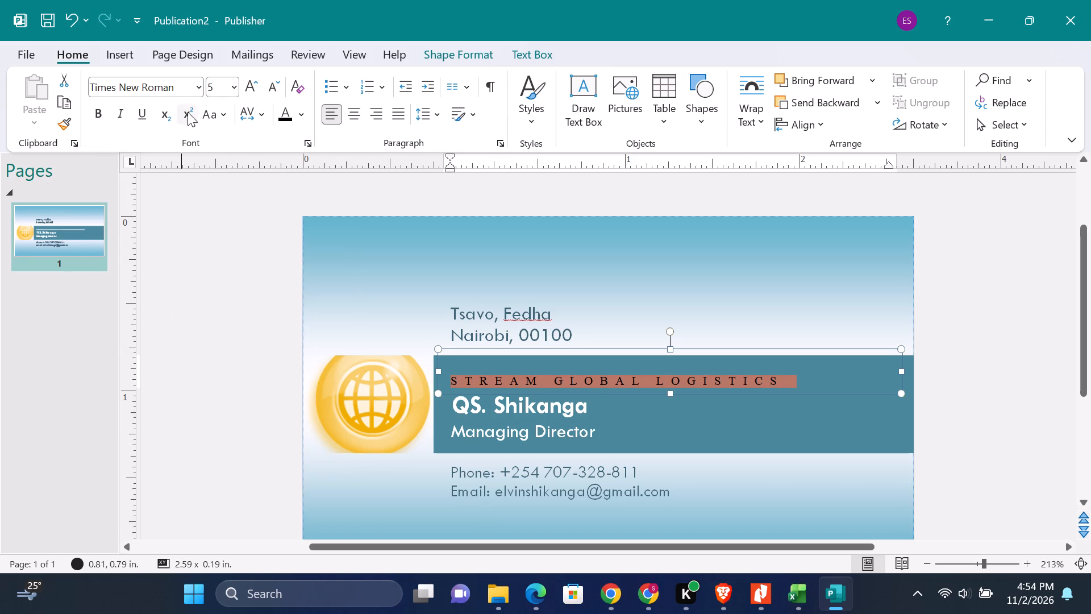
click(235, 88)
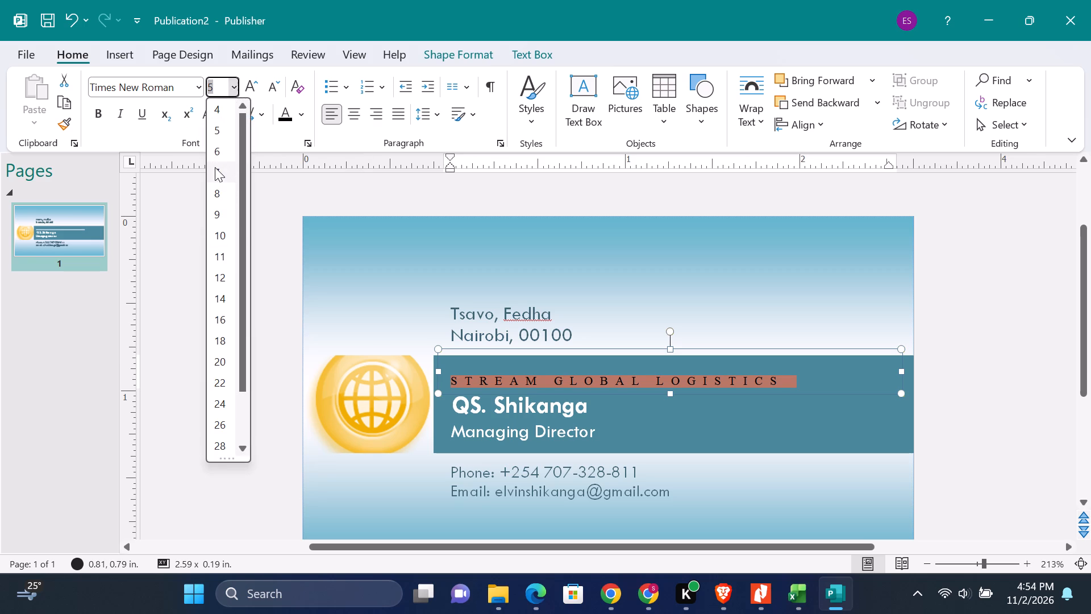
click(215, 189)
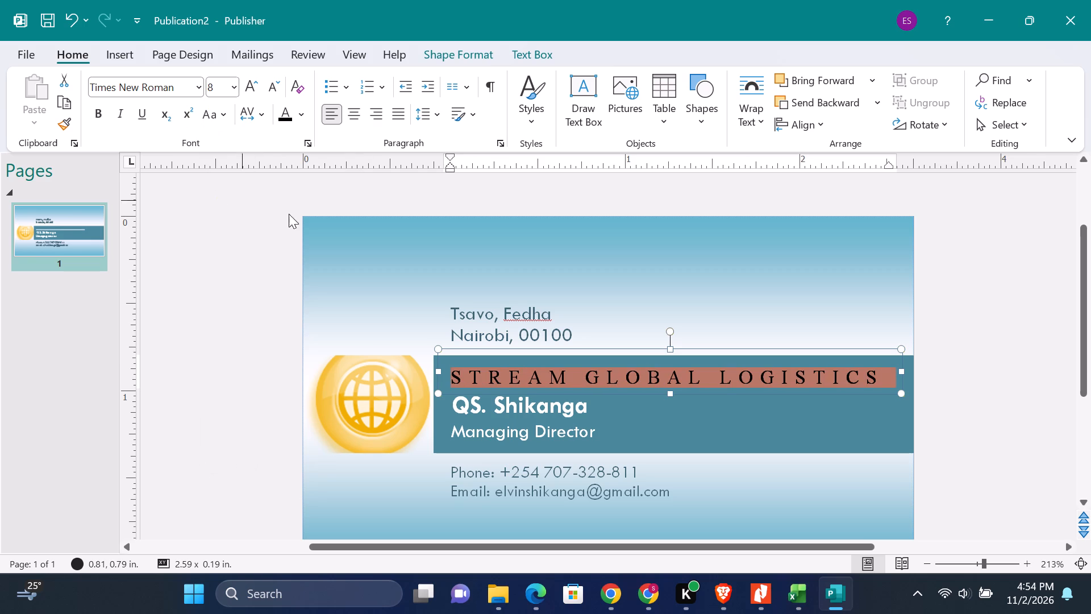
click(867, 283)
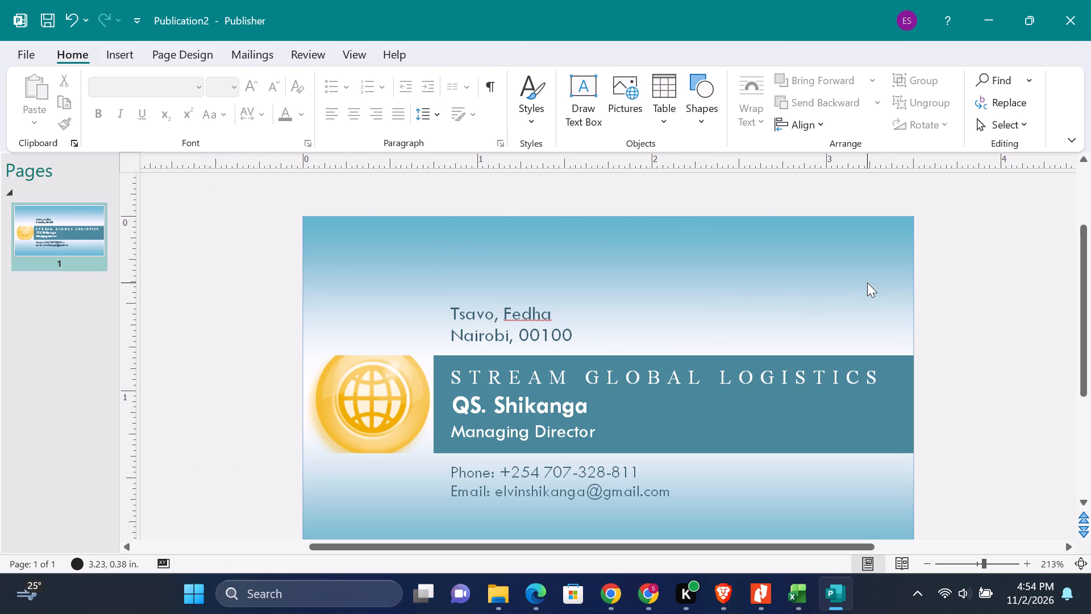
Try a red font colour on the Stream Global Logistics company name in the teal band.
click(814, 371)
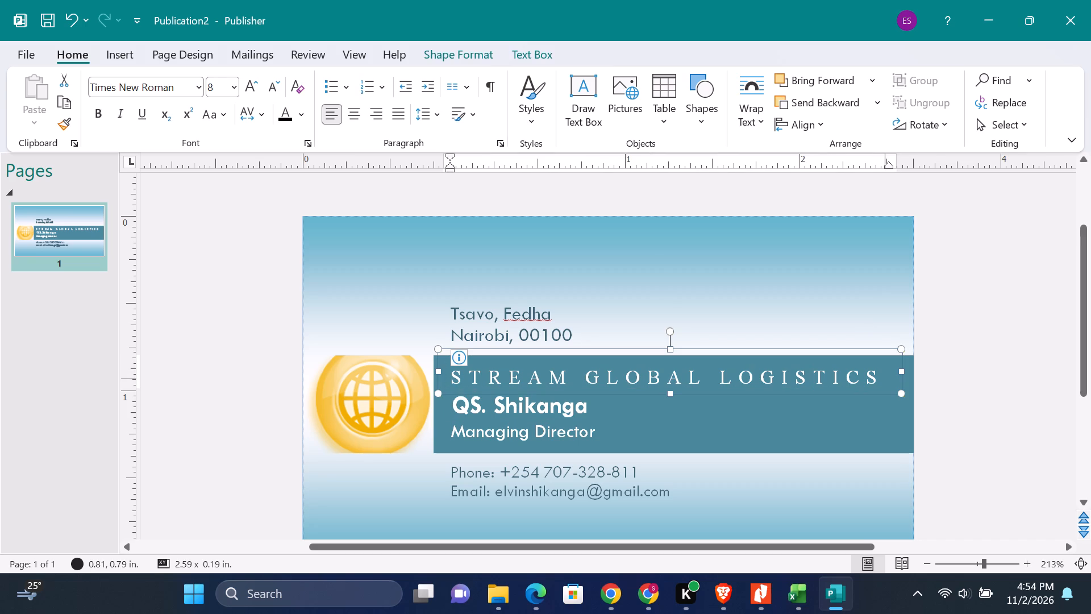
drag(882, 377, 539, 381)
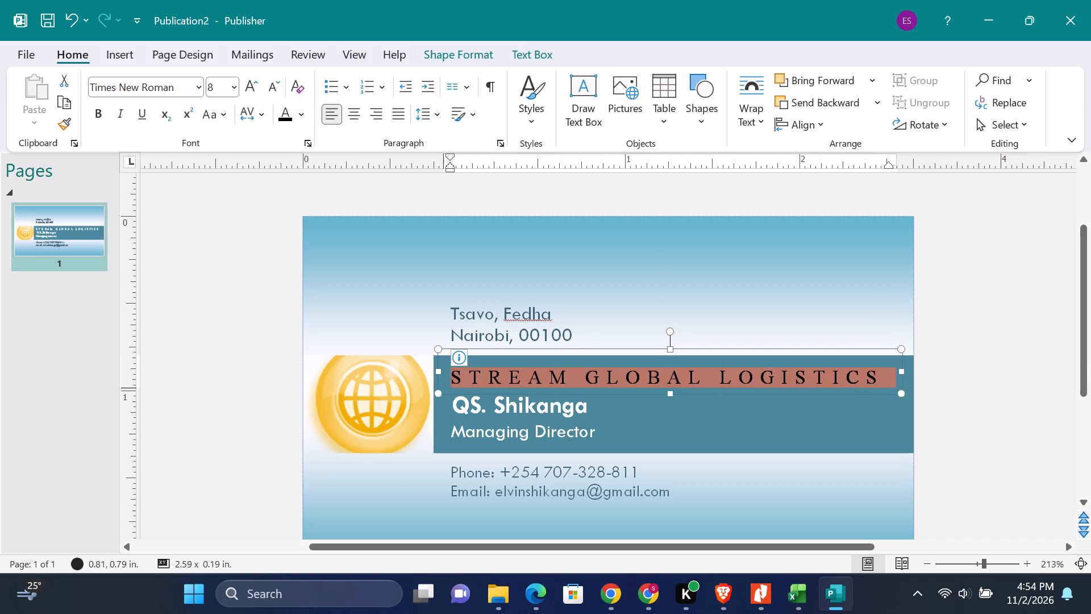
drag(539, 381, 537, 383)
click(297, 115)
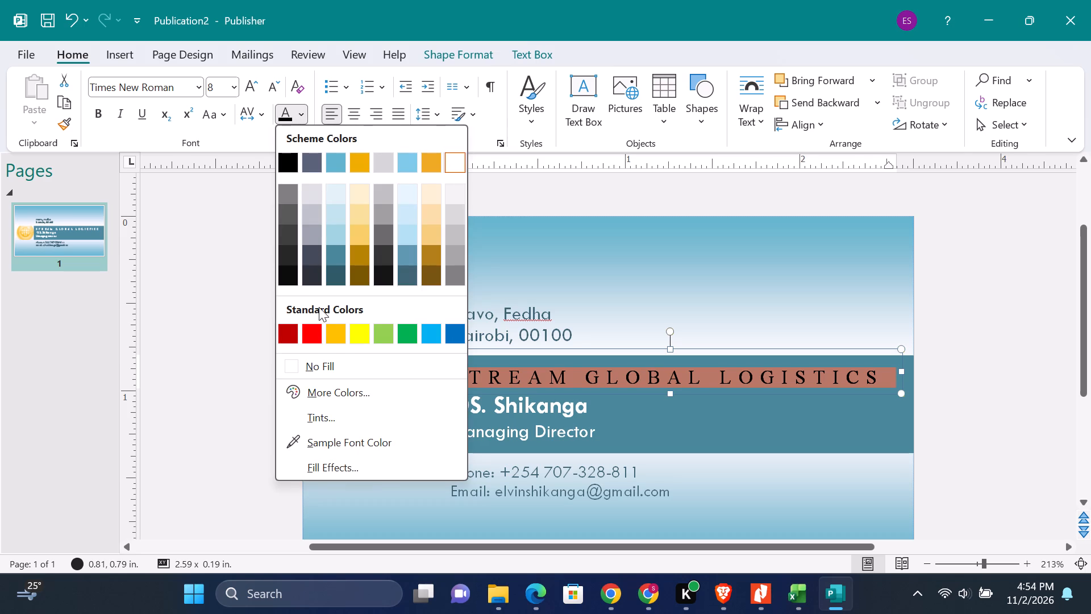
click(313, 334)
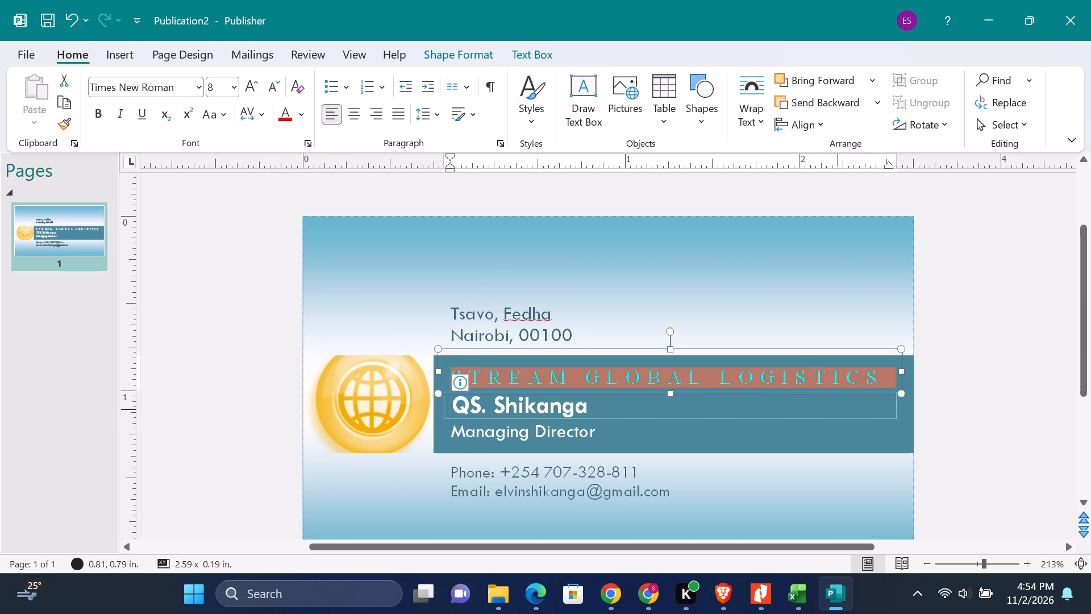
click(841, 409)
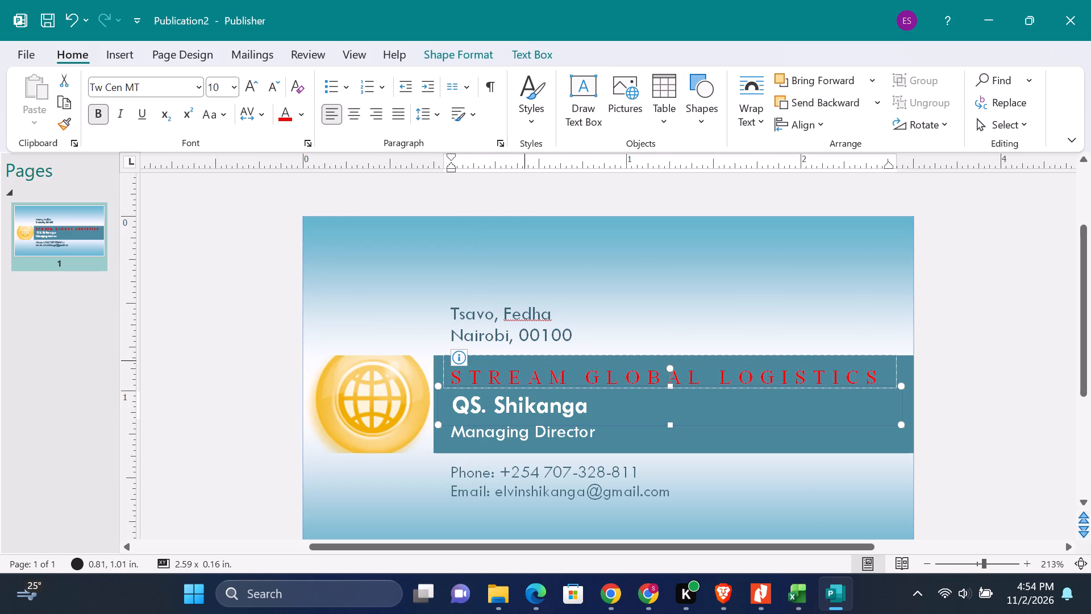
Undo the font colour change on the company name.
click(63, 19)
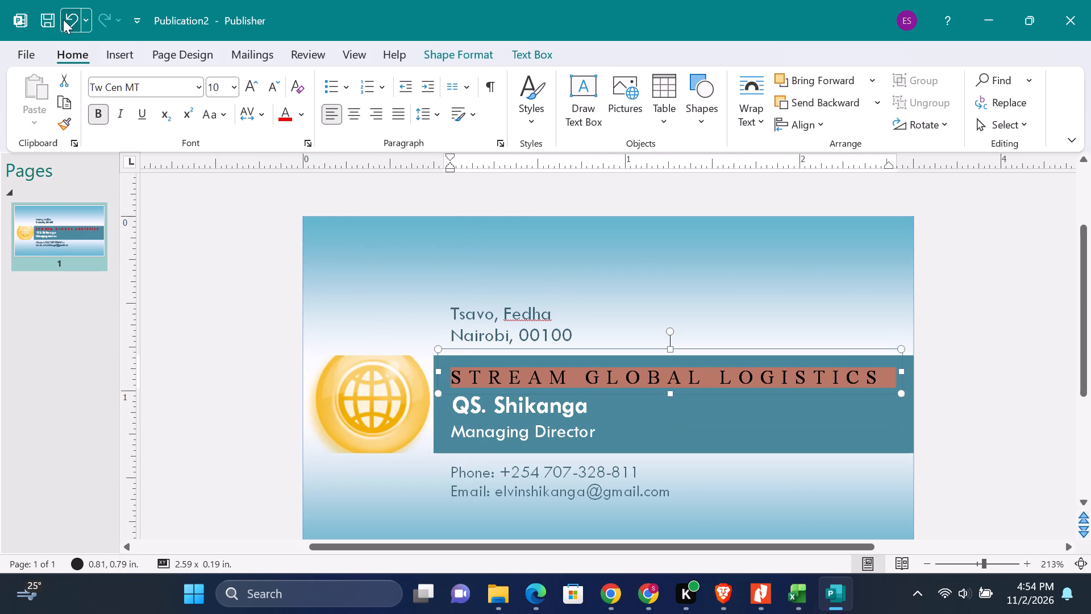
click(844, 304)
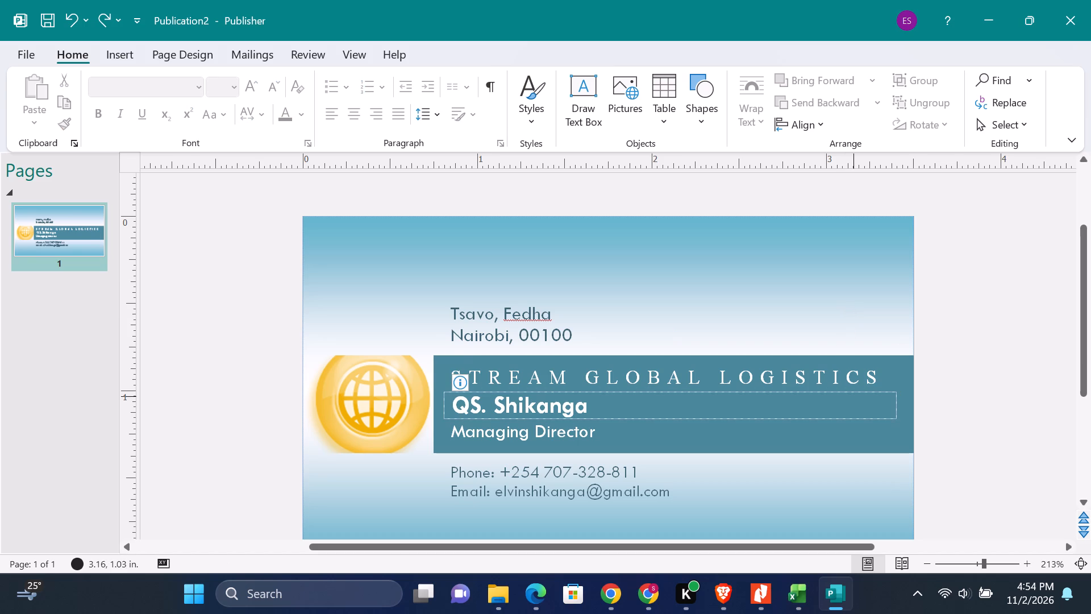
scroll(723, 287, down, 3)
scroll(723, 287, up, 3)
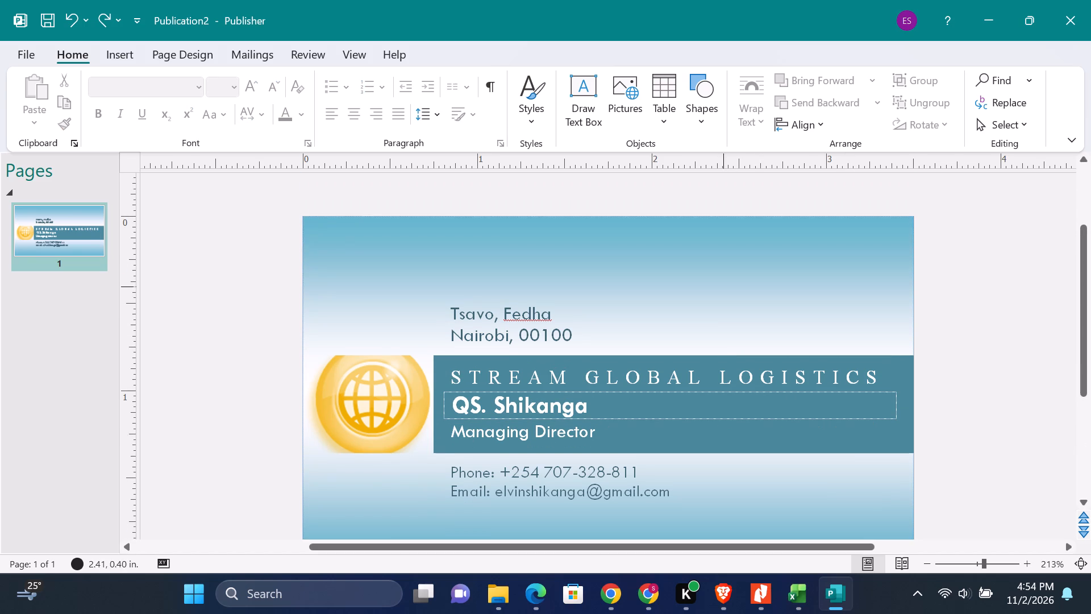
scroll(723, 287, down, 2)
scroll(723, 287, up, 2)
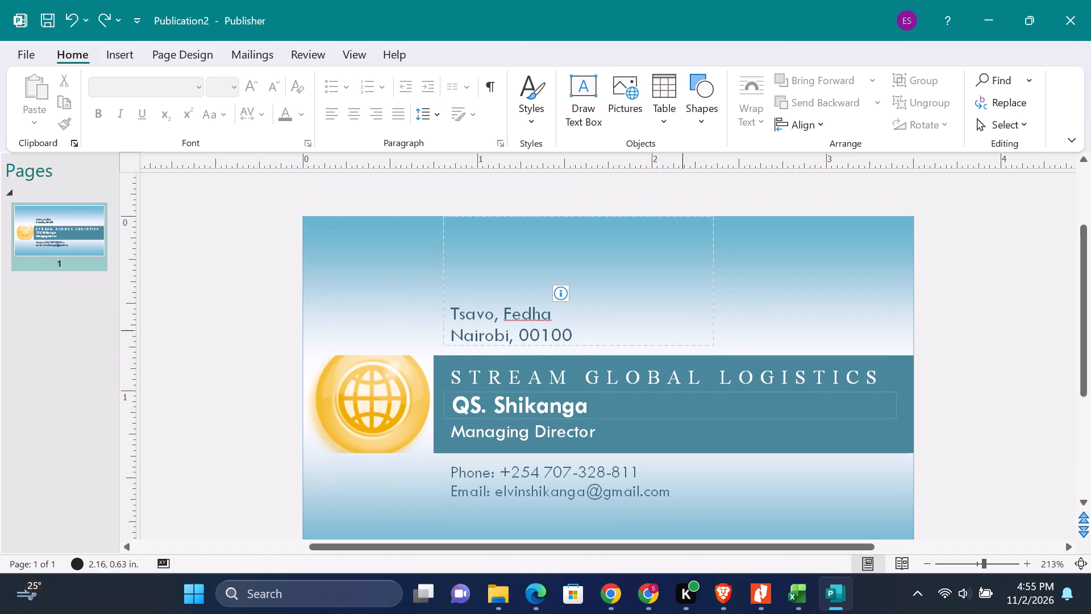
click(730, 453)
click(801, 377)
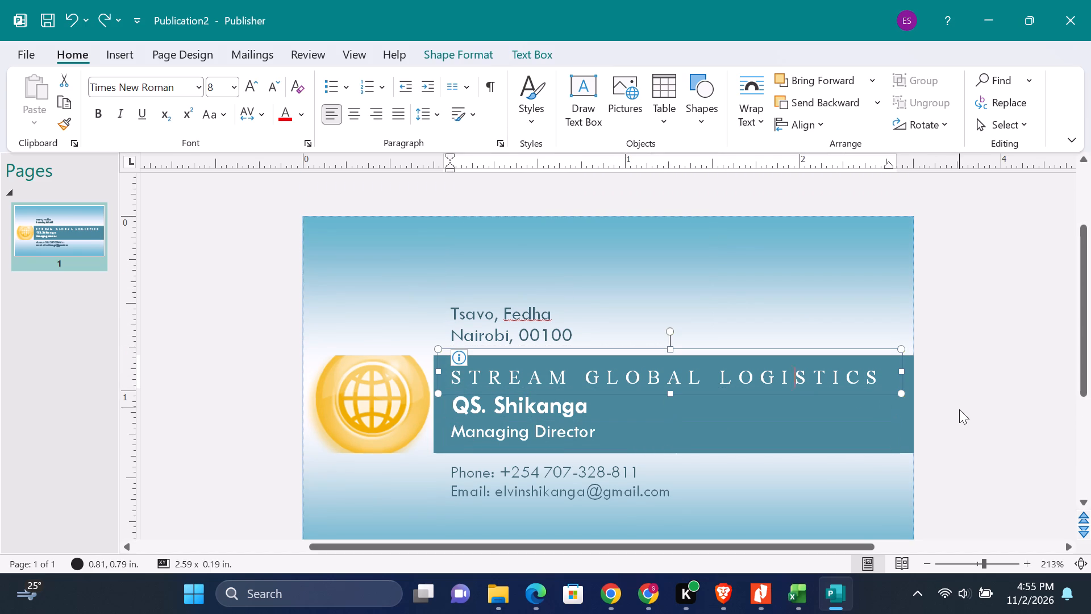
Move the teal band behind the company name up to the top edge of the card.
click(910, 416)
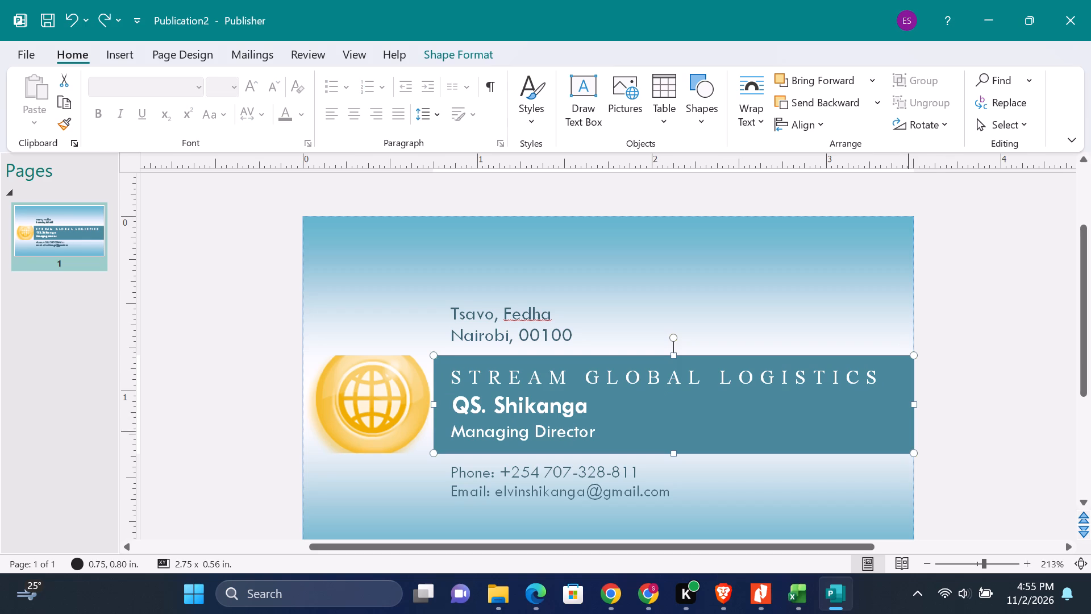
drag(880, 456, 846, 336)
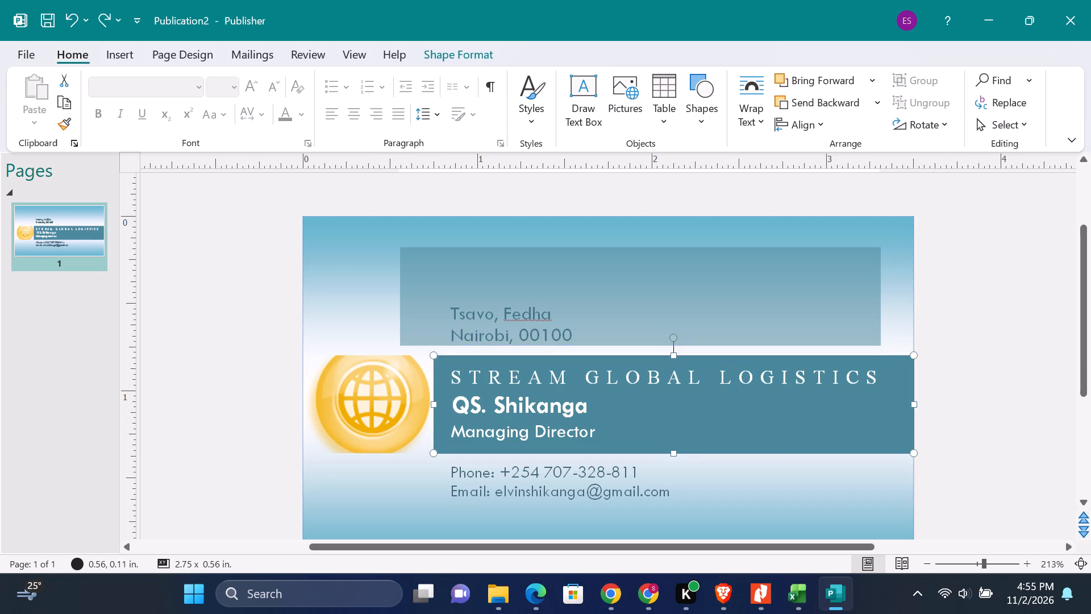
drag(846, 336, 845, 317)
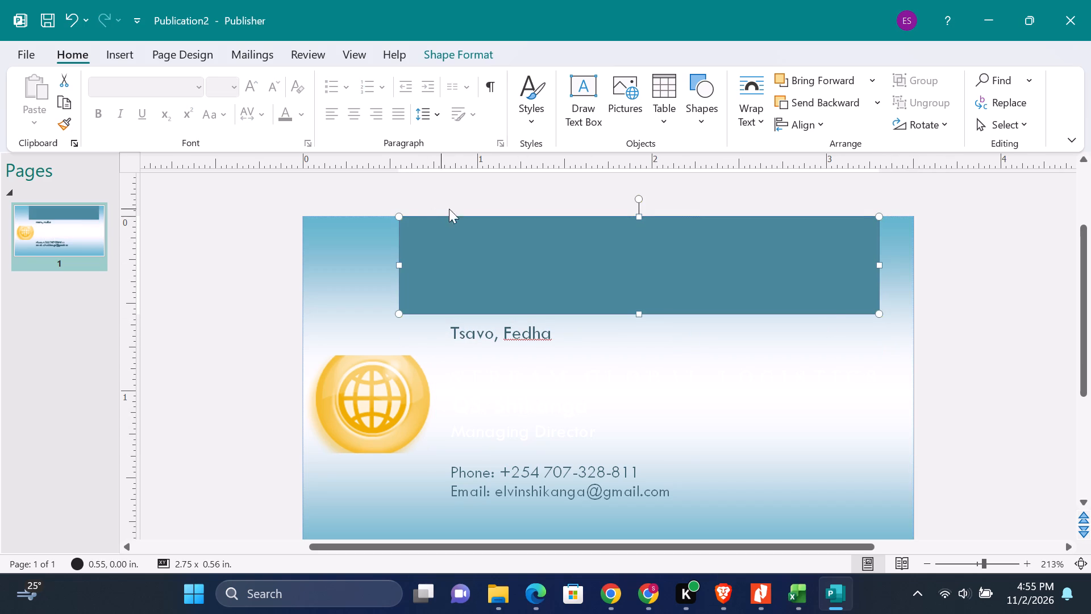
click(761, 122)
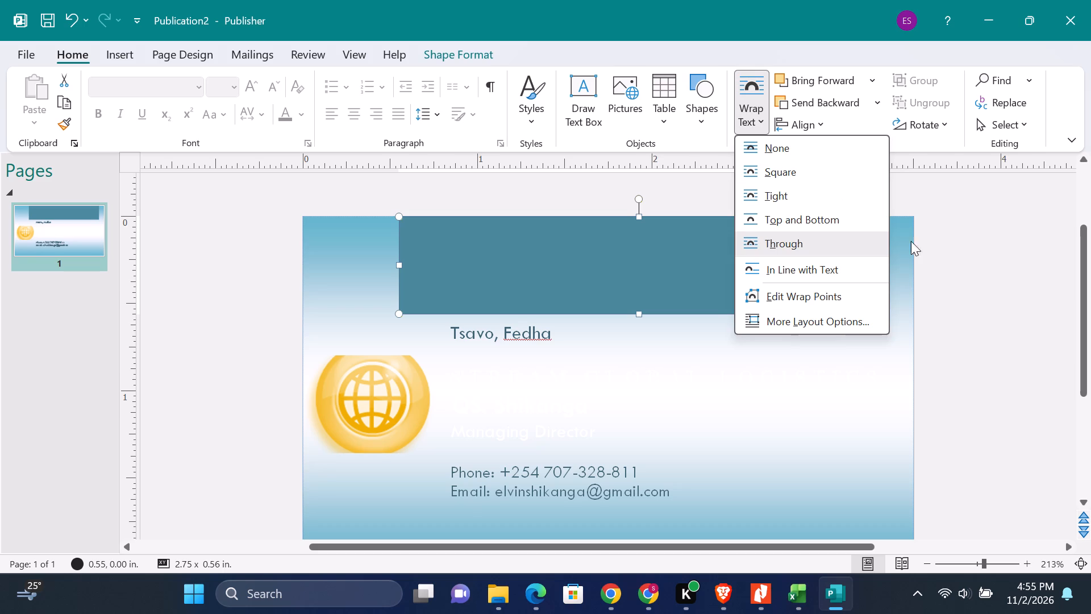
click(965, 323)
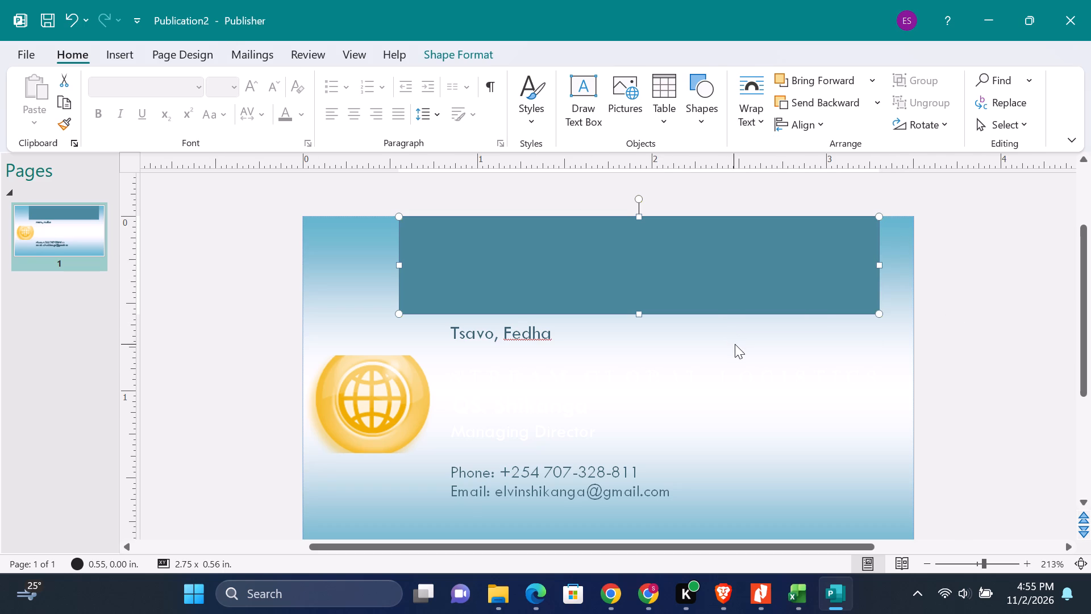
Delete the teal band from the card.
click(721, 312)
key(BackSpace)
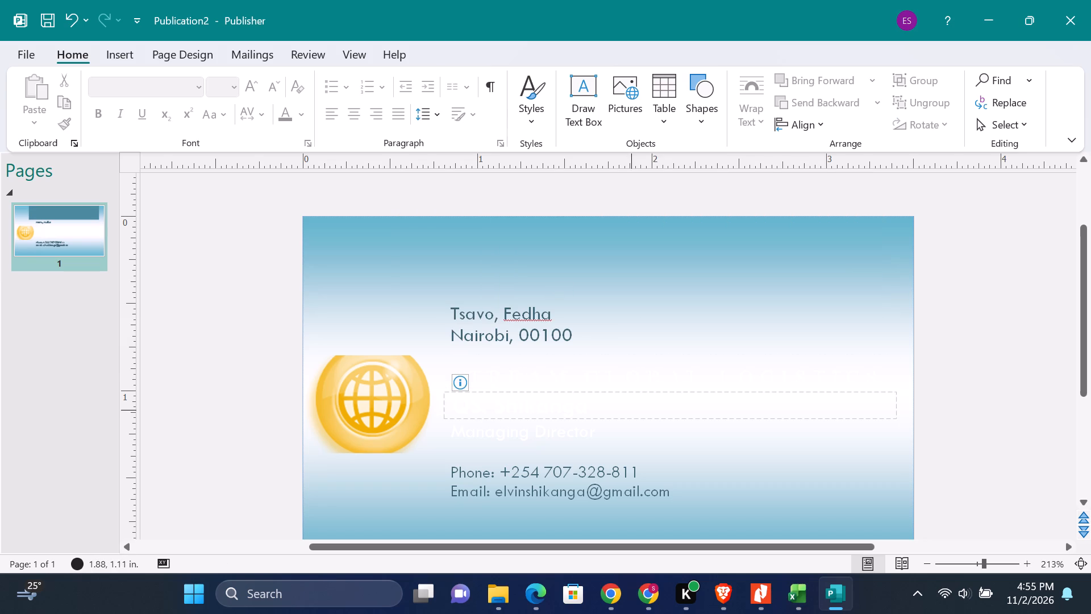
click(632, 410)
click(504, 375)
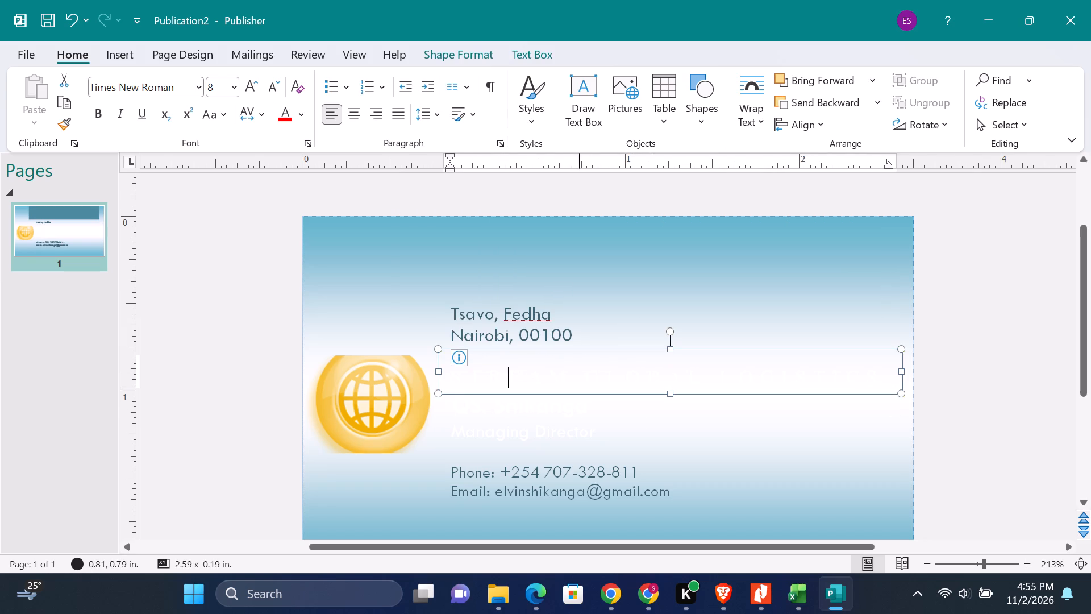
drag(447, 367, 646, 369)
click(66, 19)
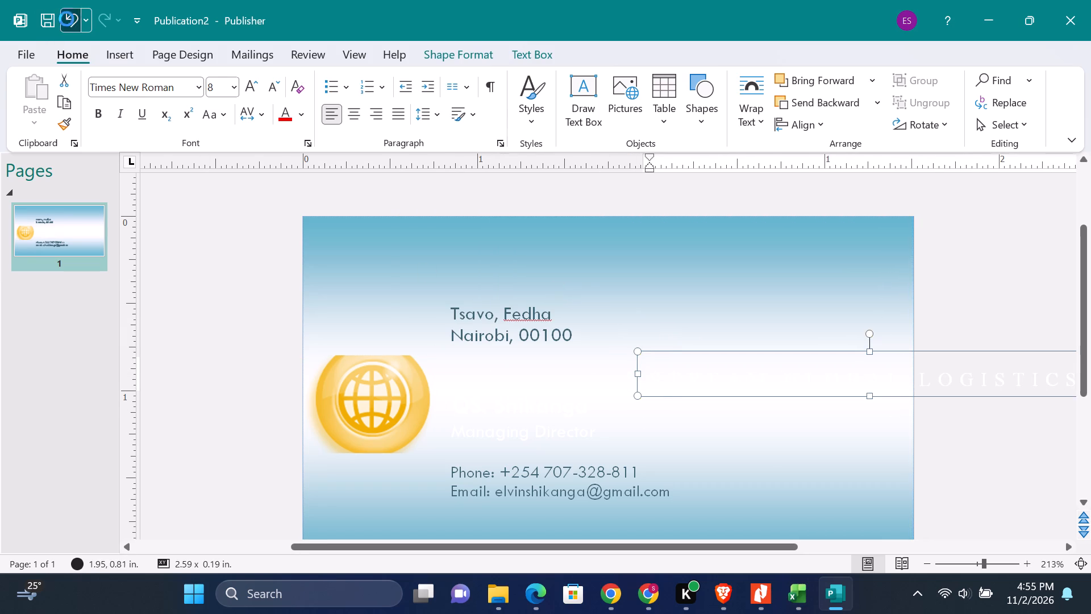
Set the font colour of the whole Stream Global Logistics company name to red.
double_click(661, 377)
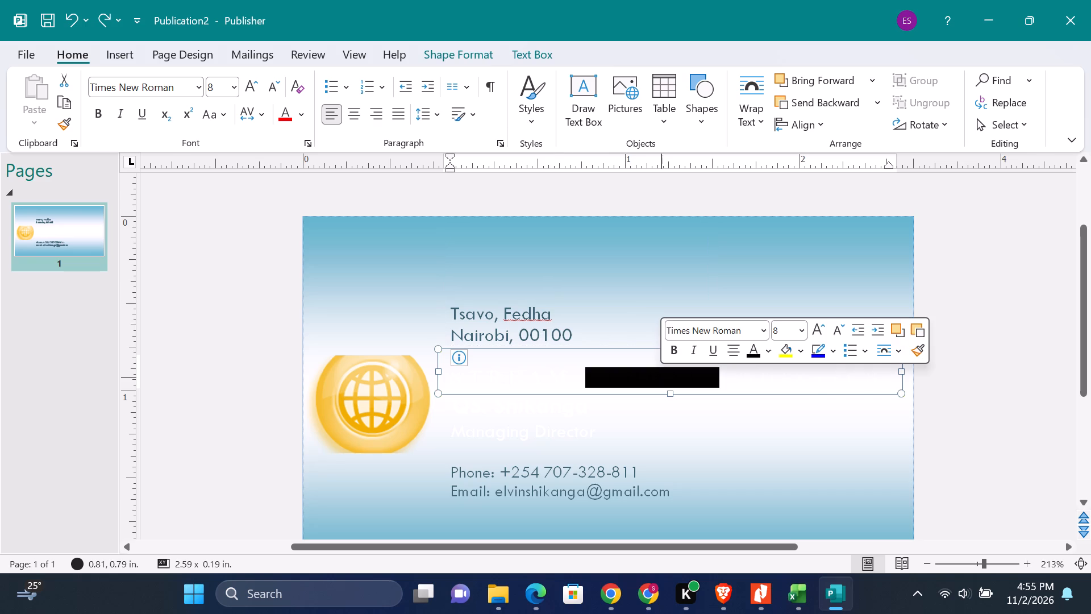
key(ctrl+a)
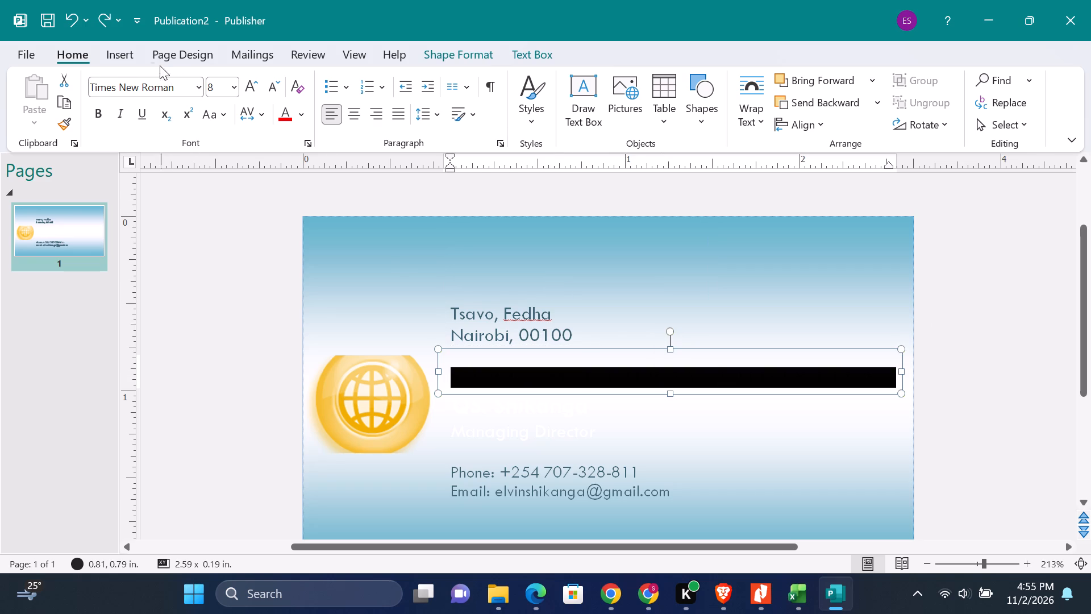
click(286, 113)
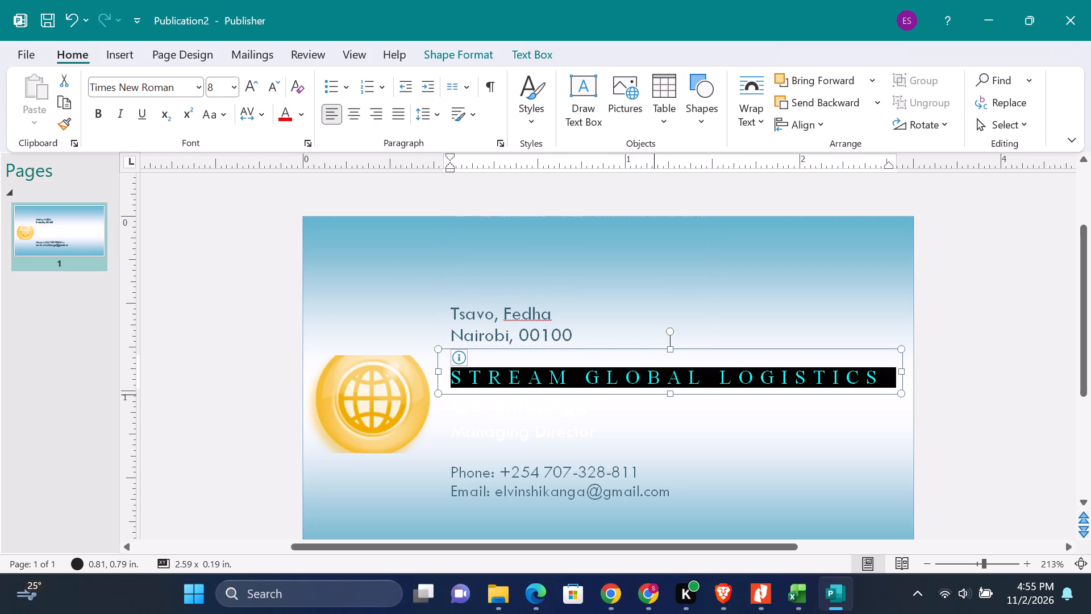
click(670, 421)
Set the font colour of the person's name line below the company name to yellow.
click(538, 406)
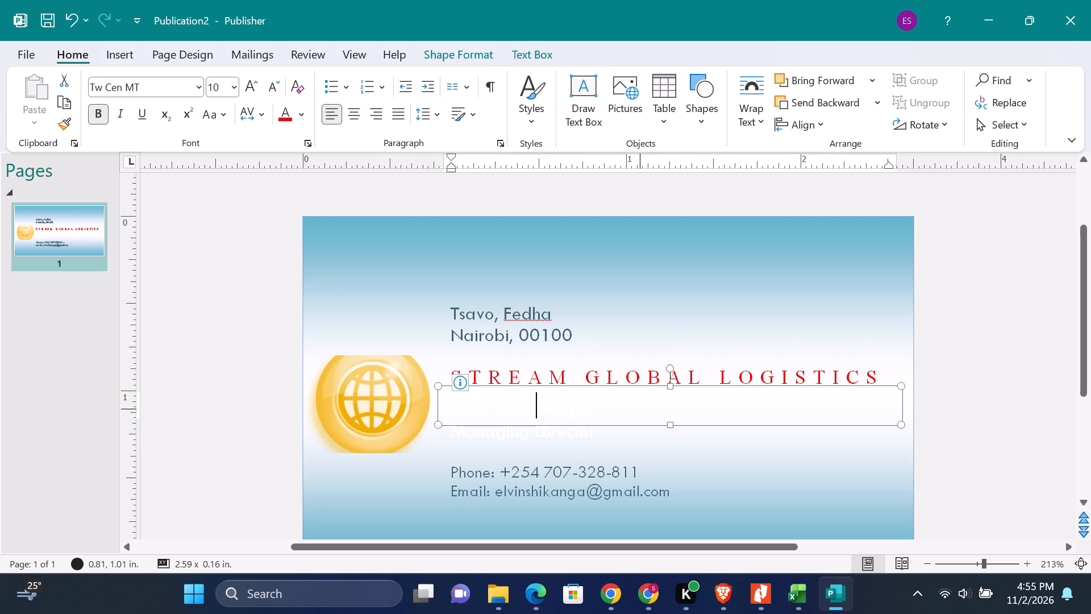
key(ctrl+a)
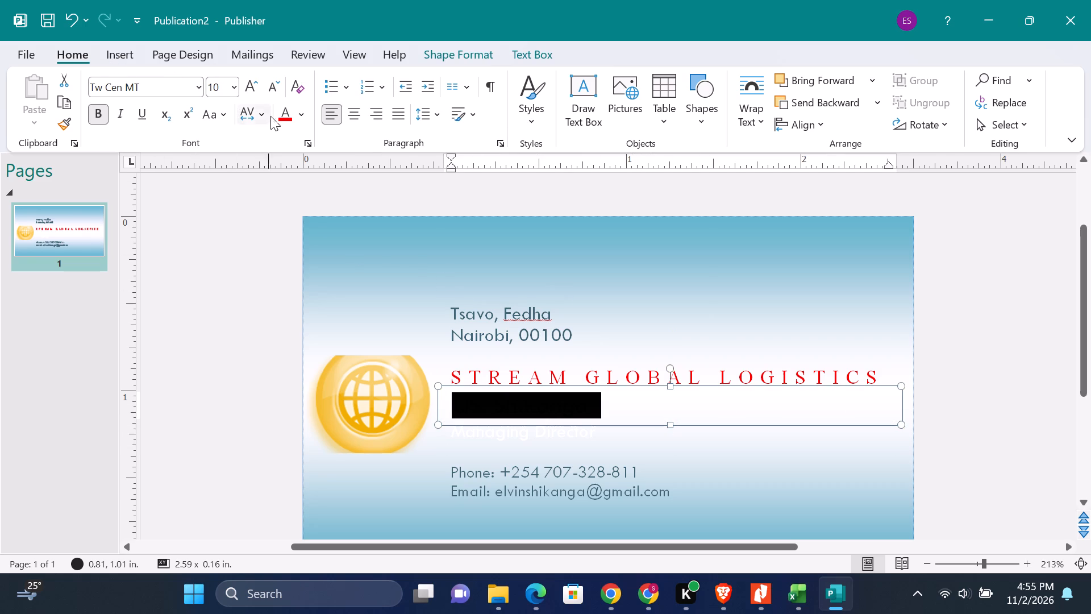
click(300, 114)
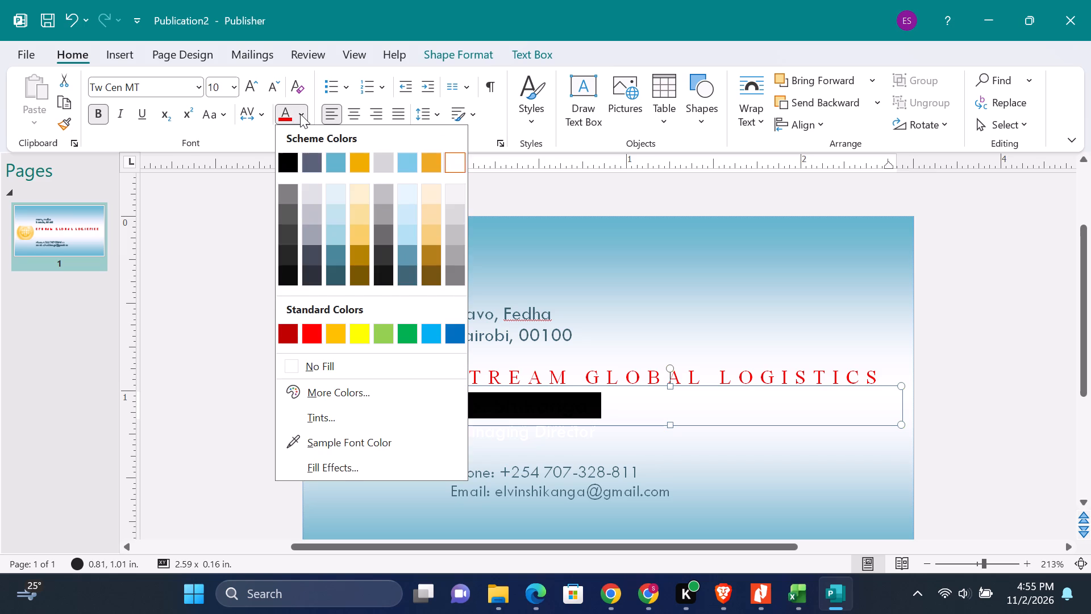
click(363, 332)
click(715, 458)
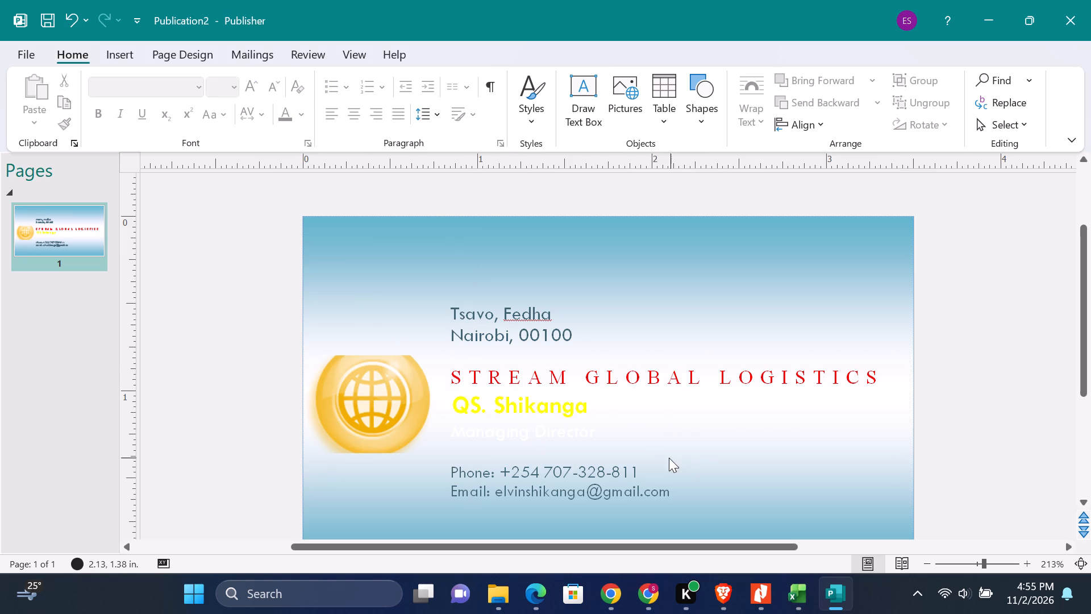
Fill the person's name text box with the near-black darkest shade of the light grey scheme colour.
click(593, 405)
drag(593, 405, 478, 408)
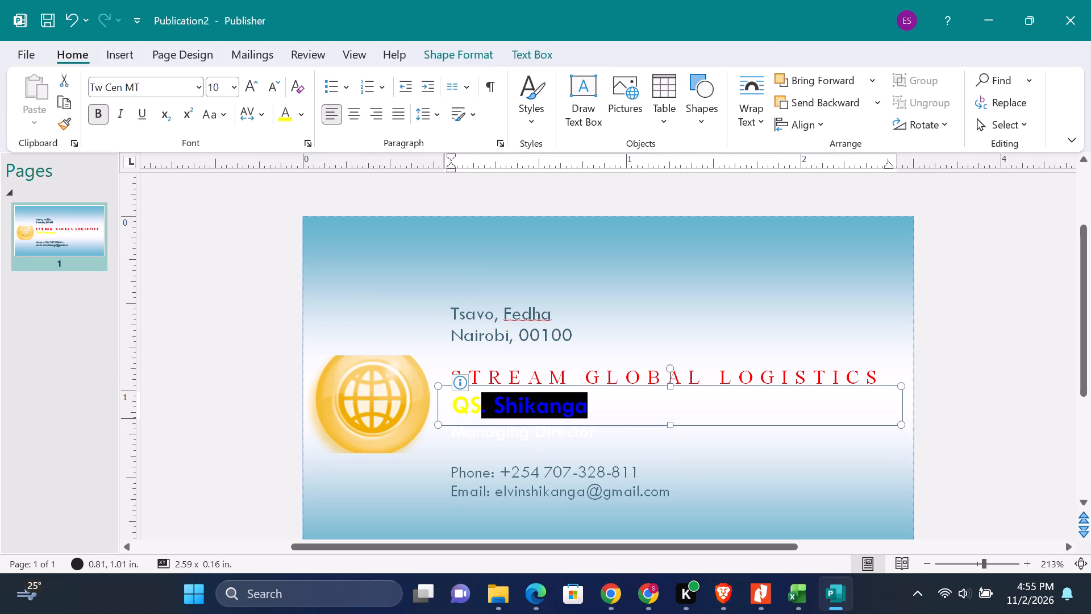
drag(478, 408, 468, 408)
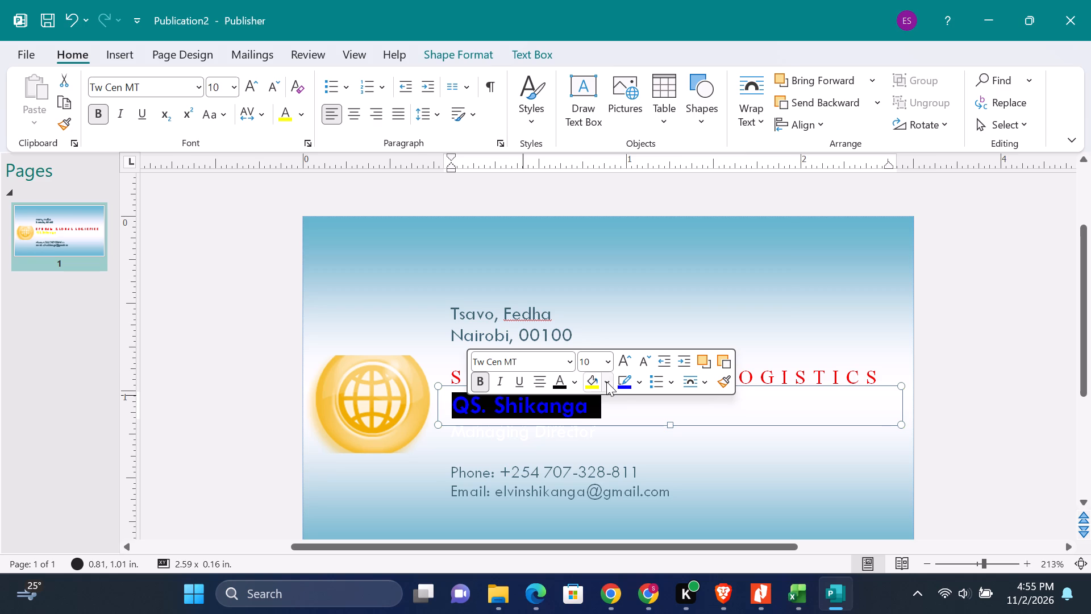
click(606, 381)
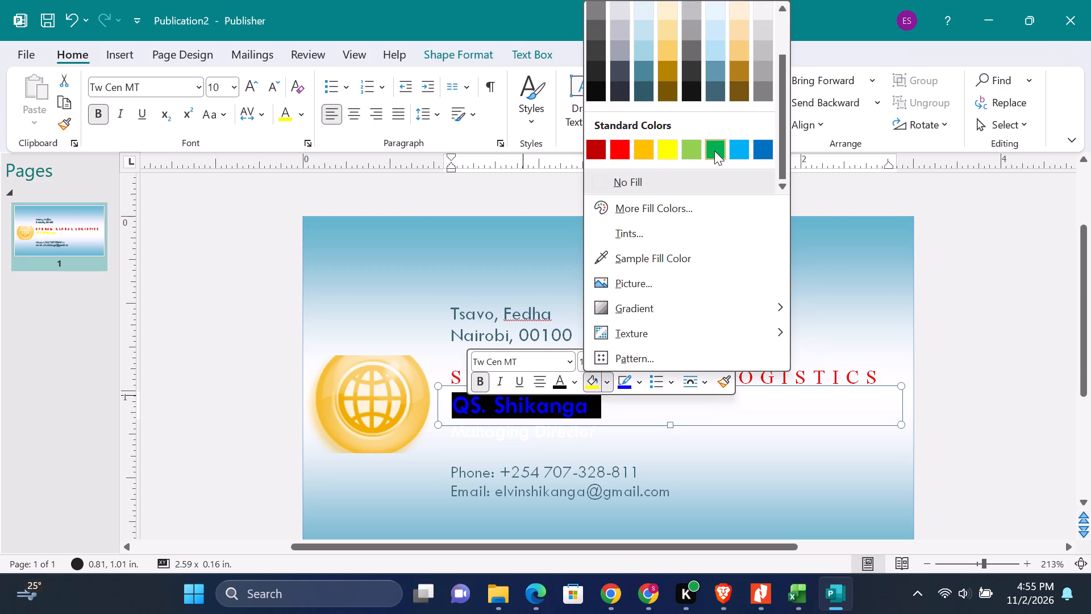
scroll(714, 151, up, 3)
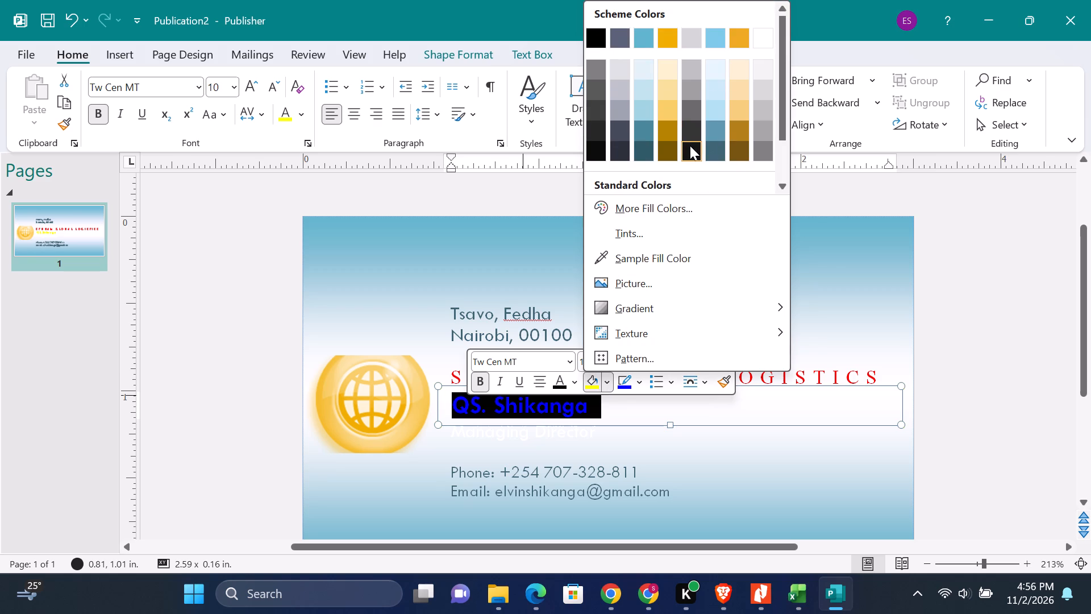
click(690, 147)
click(839, 475)
click(822, 483)
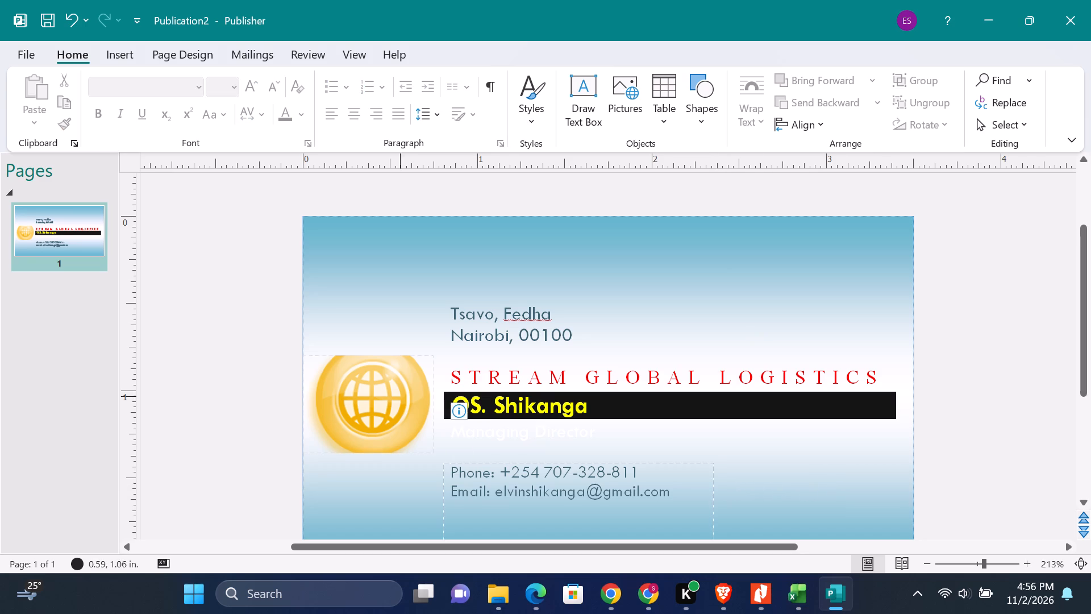
Make the Managing Director job title below the name bold.
click(579, 424)
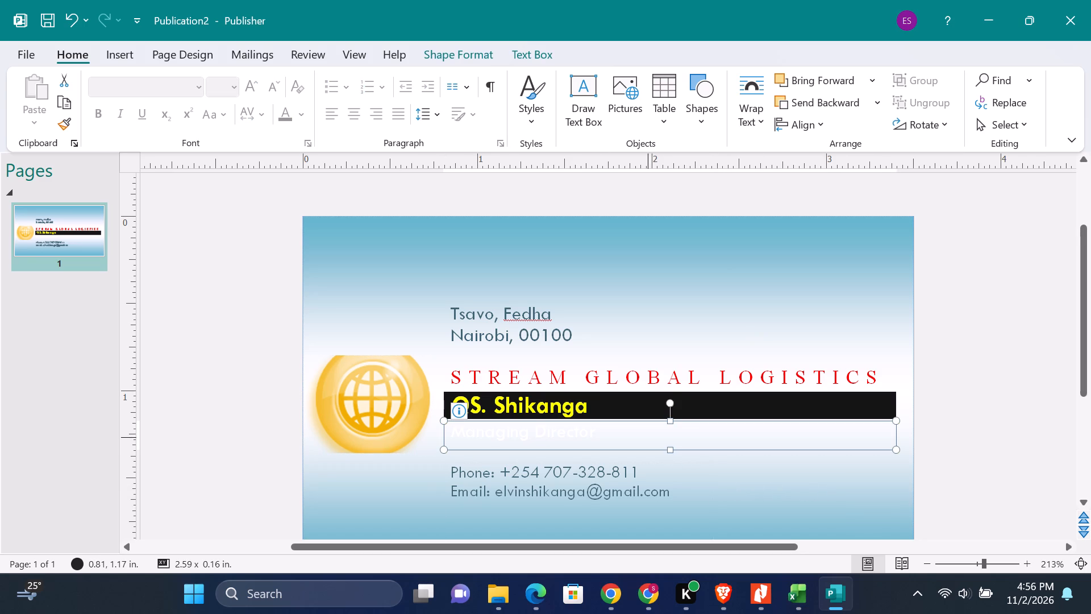
drag(653, 438, 493, 439)
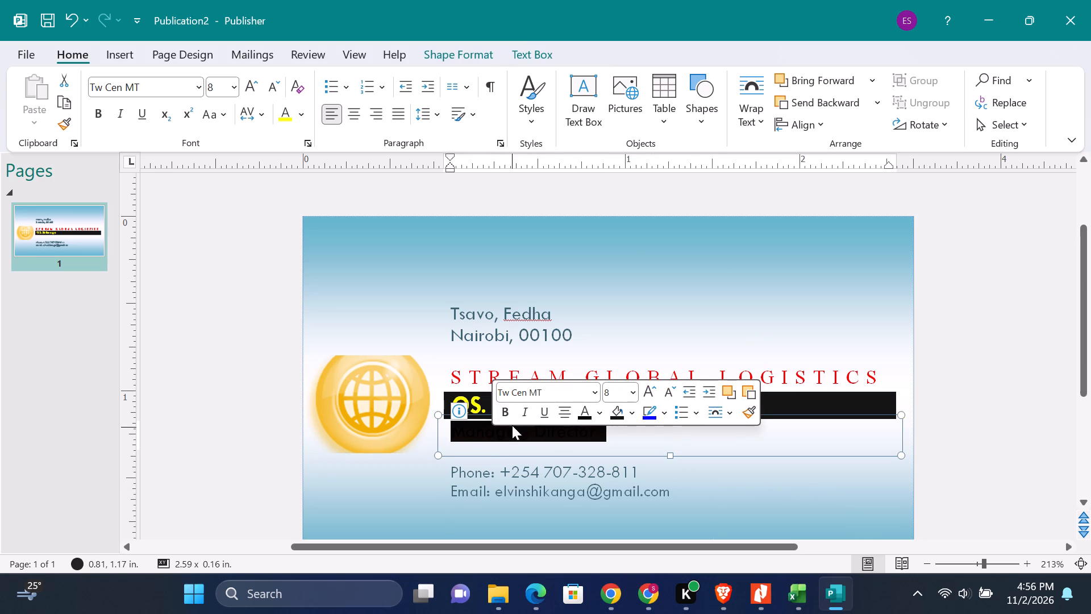
click(503, 412)
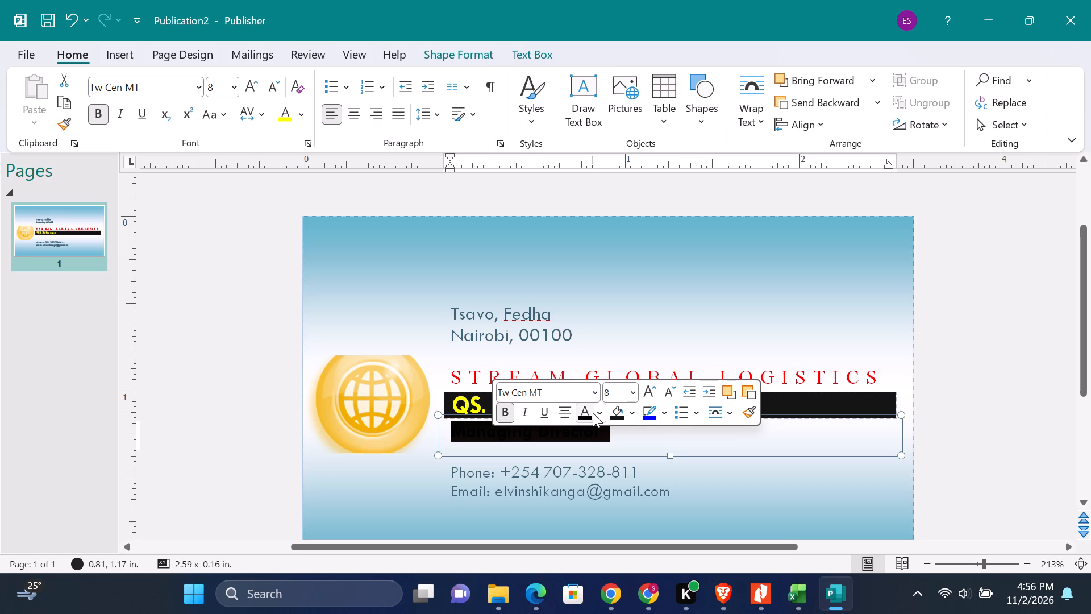
Fill the Managing Director text box with standard green.
click(628, 411)
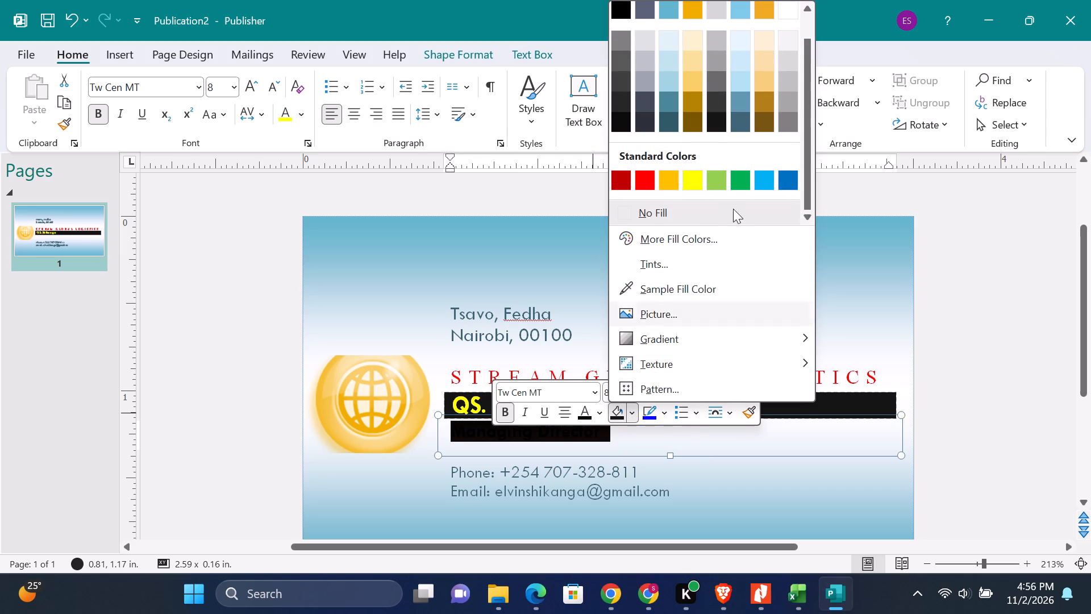
click(735, 188)
click(767, 237)
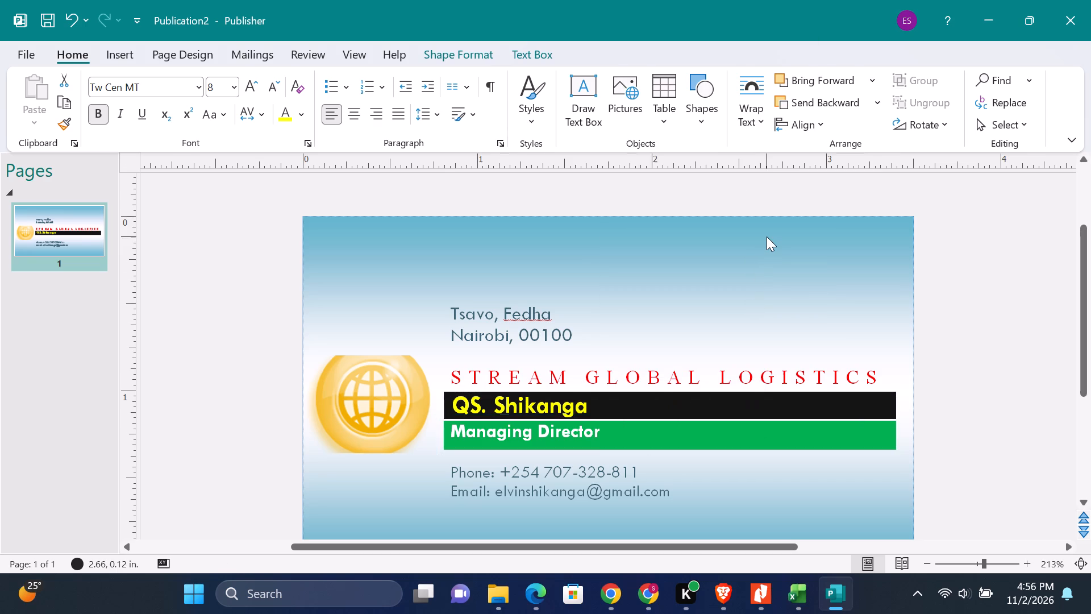
Make both contact lines, phone and email, in the lower text box bold.
scroll(772, 247, up, 2)
scroll(772, 247, down, 2)
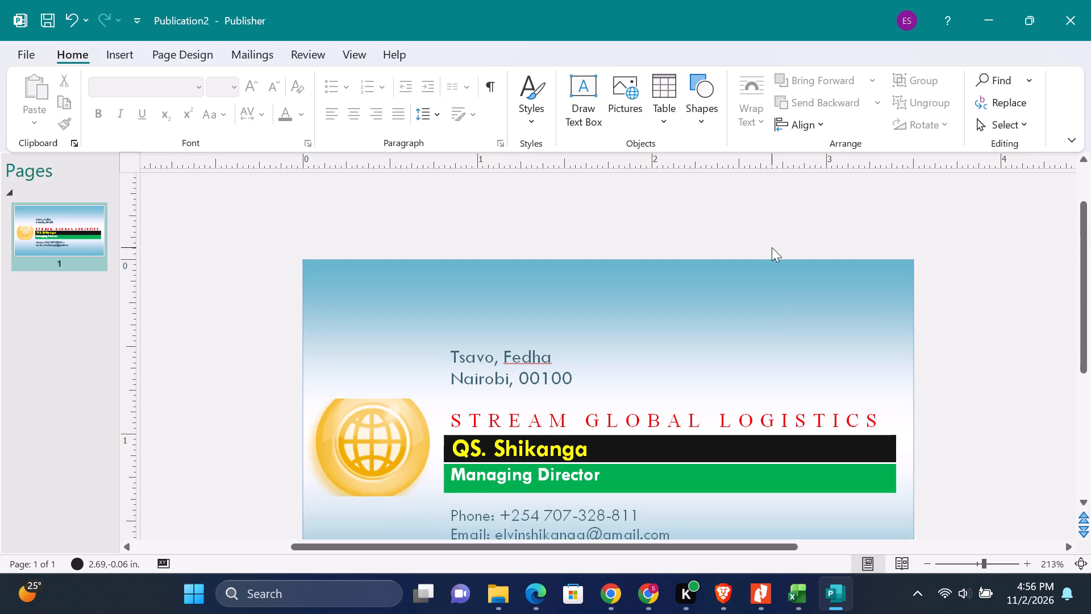
scroll(772, 247, down, 3)
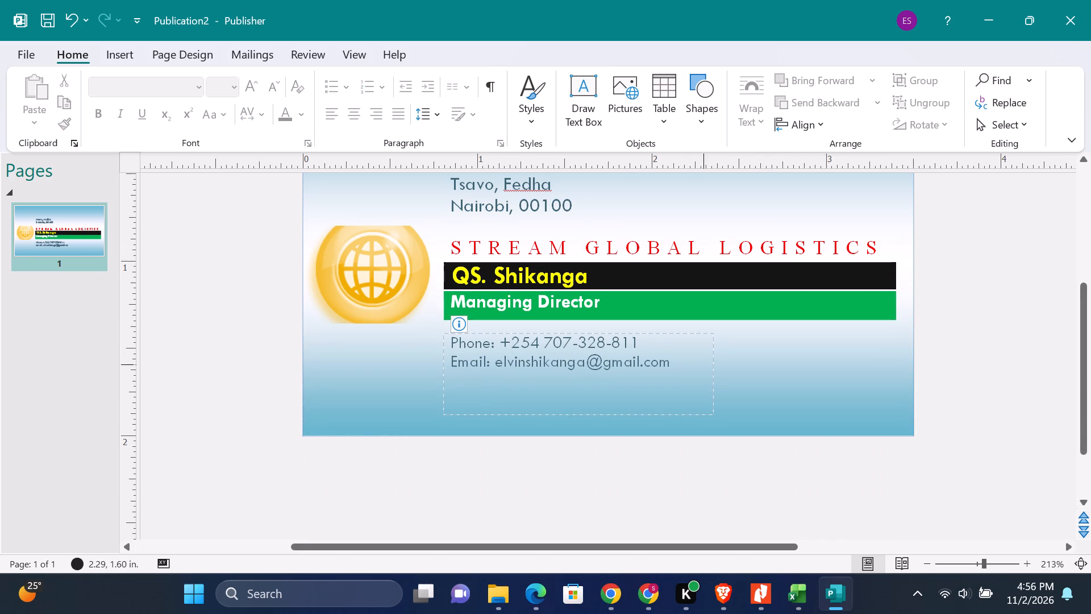
click(665, 366)
drag(671, 364, 503, 355)
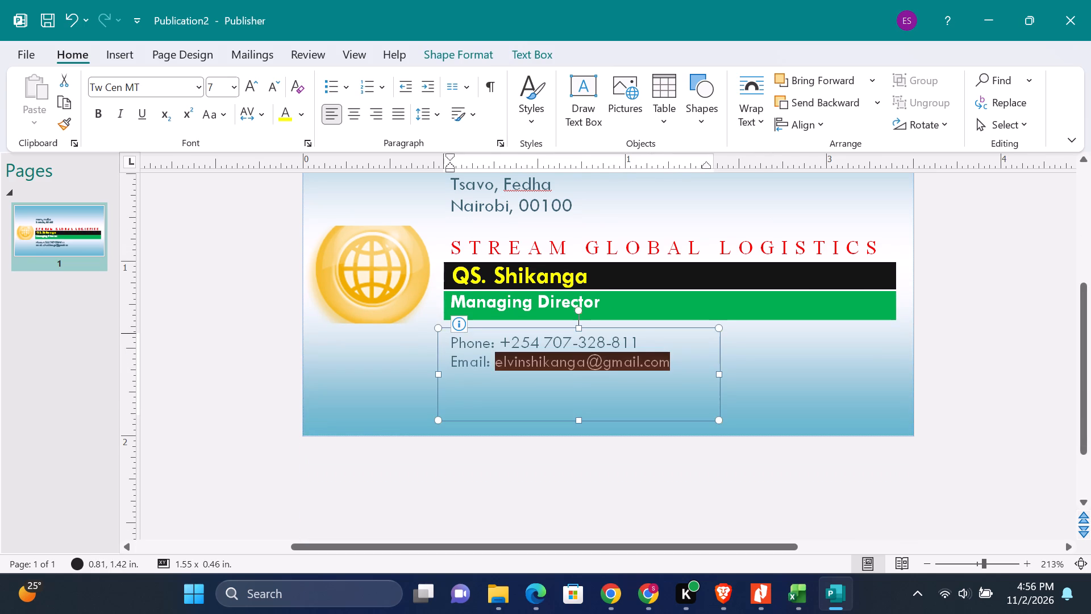
drag(503, 355, 478, 346)
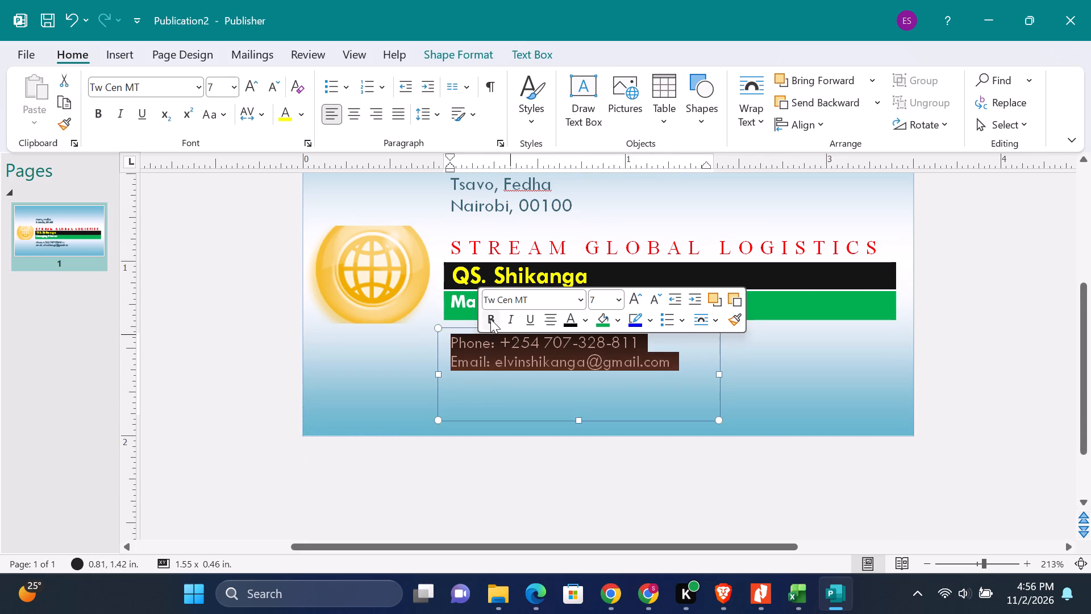
click(490, 319)
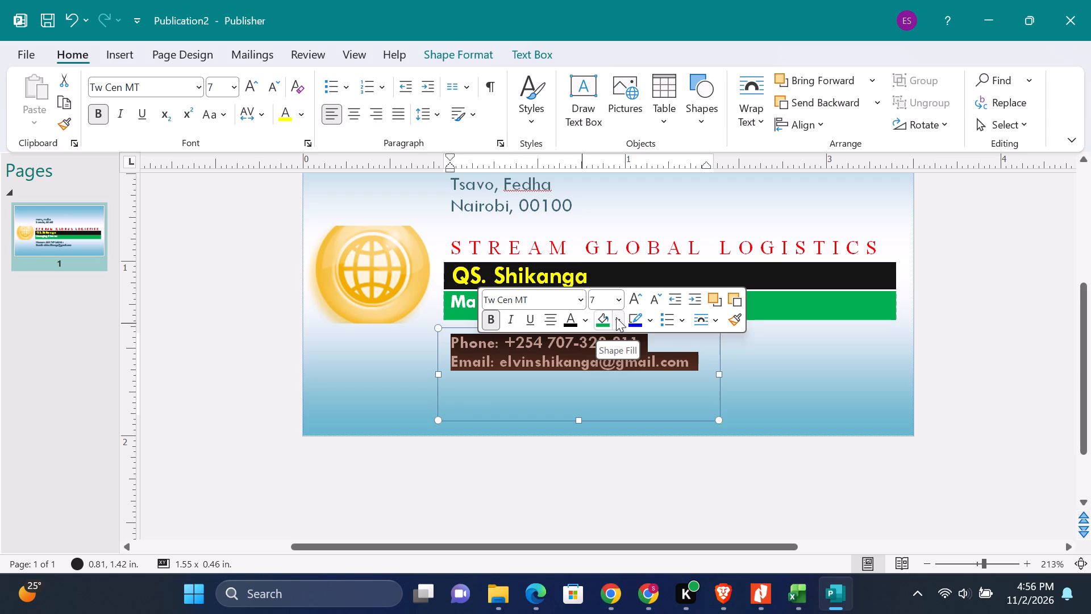
Fill the phone and email text box with the same green as the job title box.
click(792, 350)
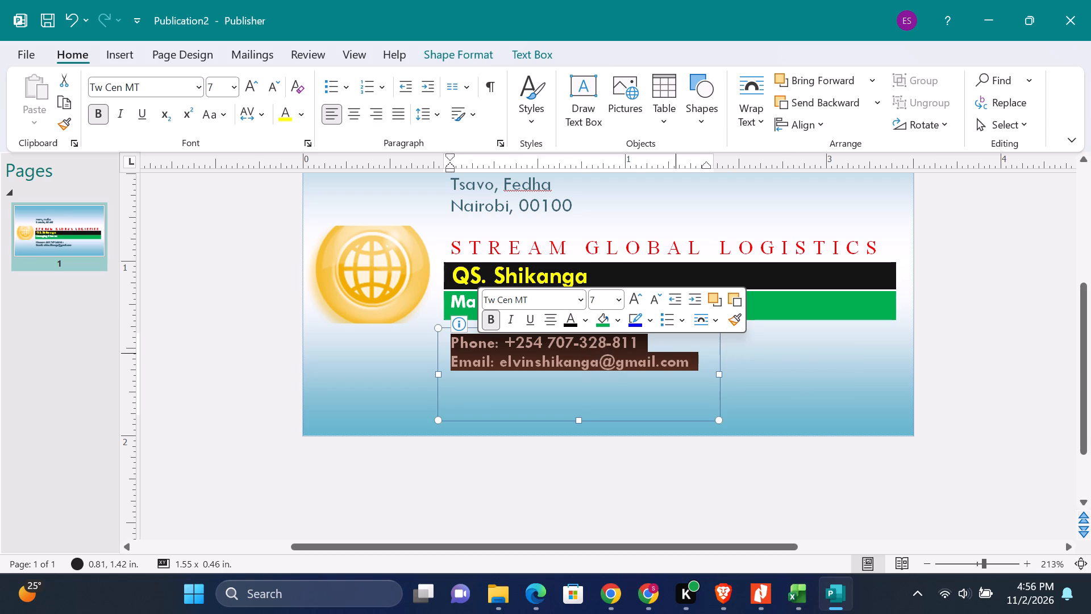
click(599, 325)
click(788, 386)
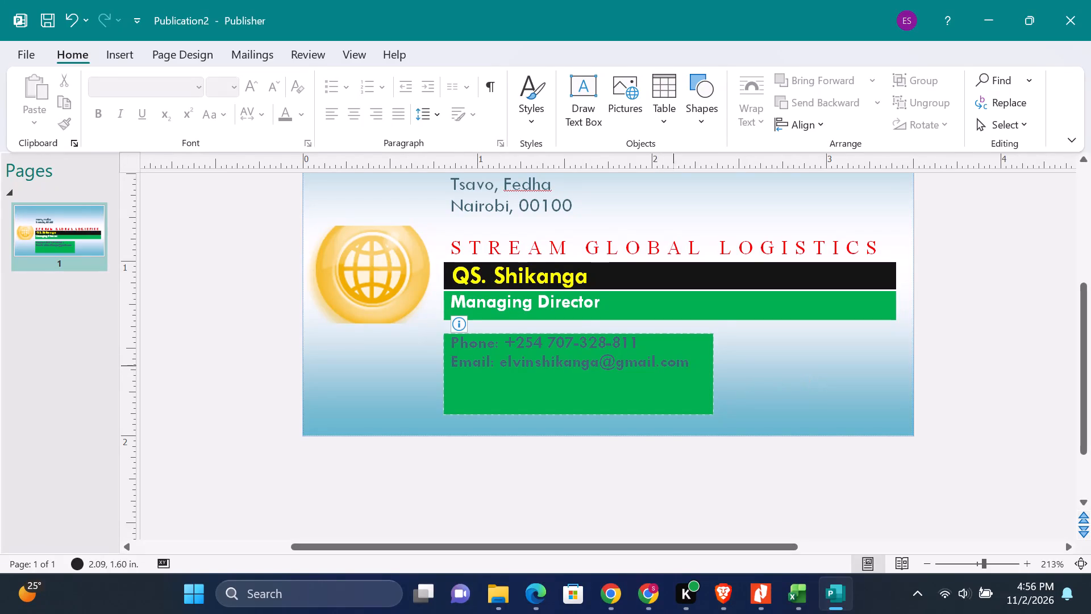
Set the font colour of the phone and email lines to the black scheme colour.
drag(693, 364, 469, 352)
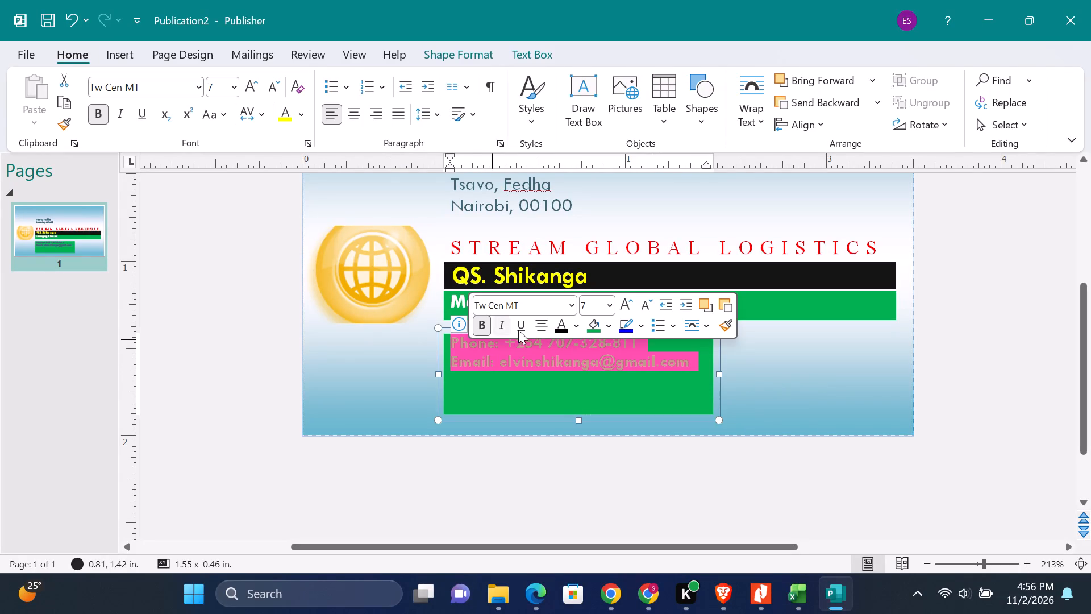
click(579, 330)
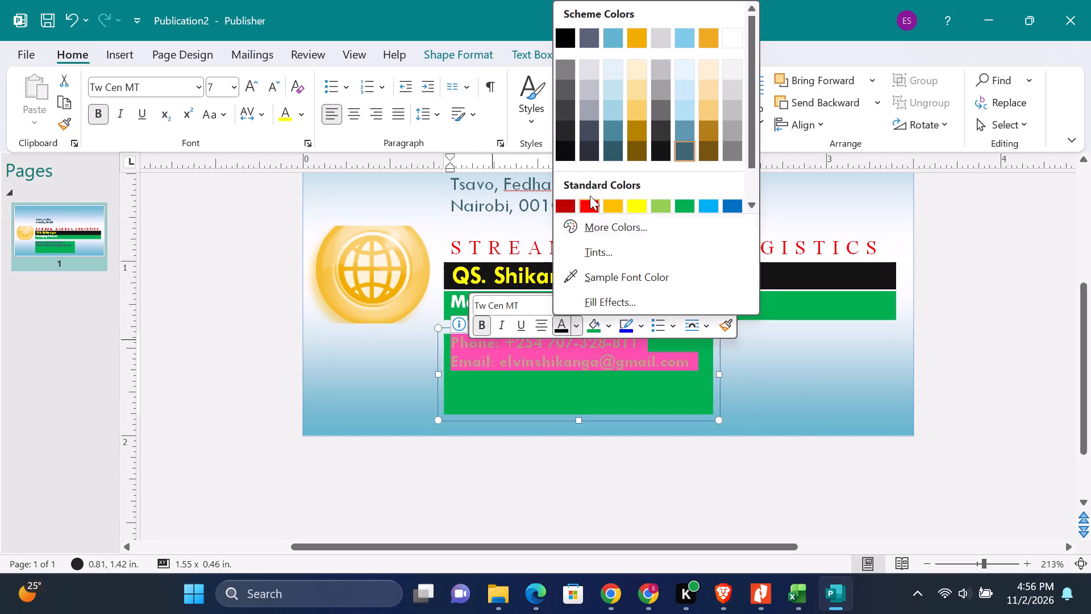
click(562, 36)
click(829, 362)
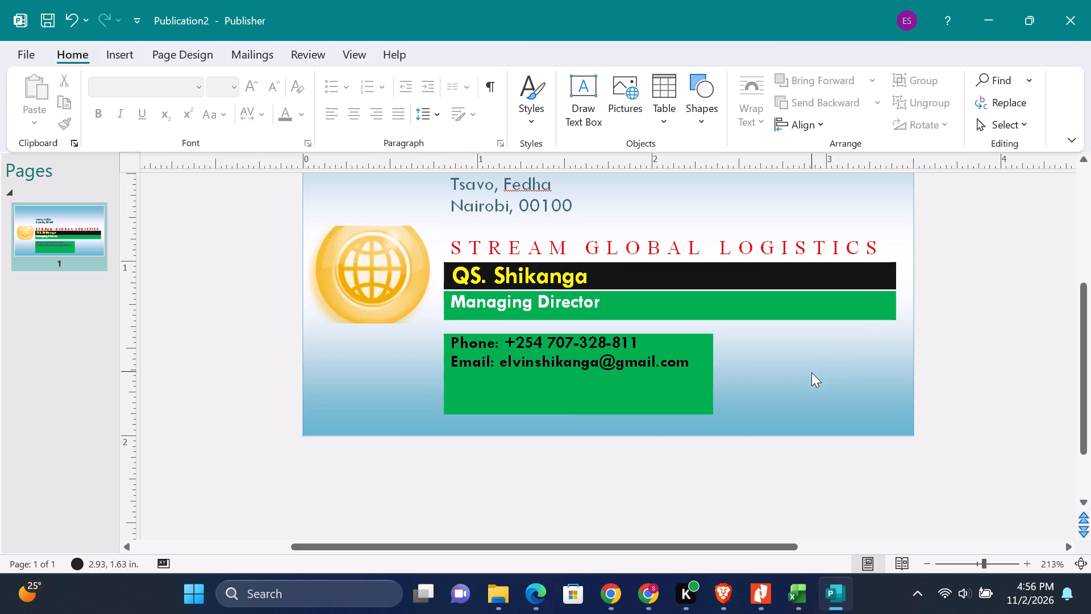
Widen the phone and email text box to about 2.68 in, extending it almost to the card's right edge.
scroll(811, 372, up, 3)
scroll(812, 372, down, 2)
scroll(808, 370, up, 4)
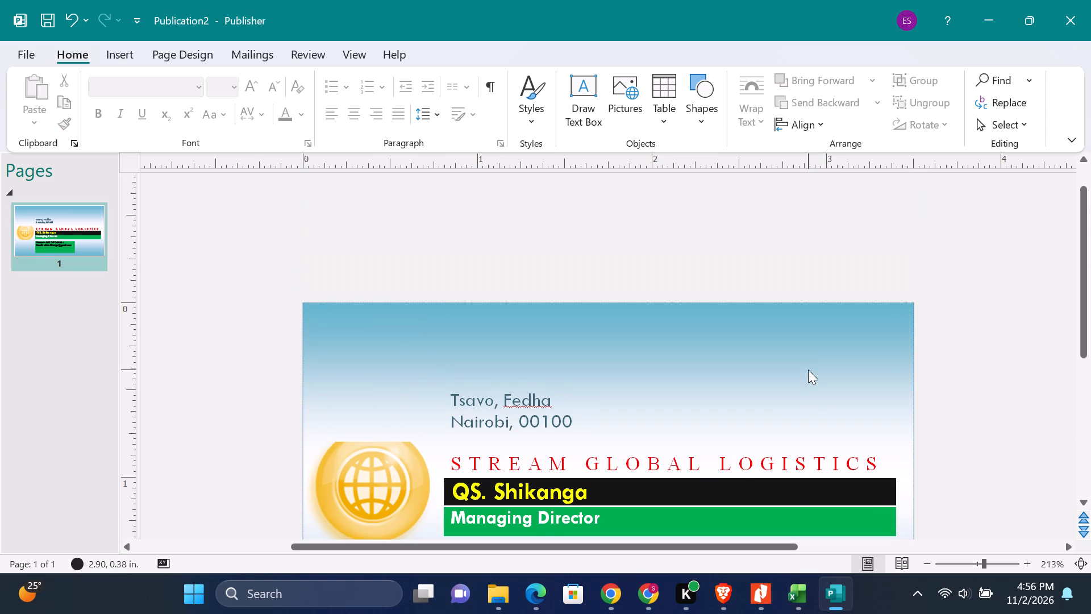
scroll(646, 412, down, 5)
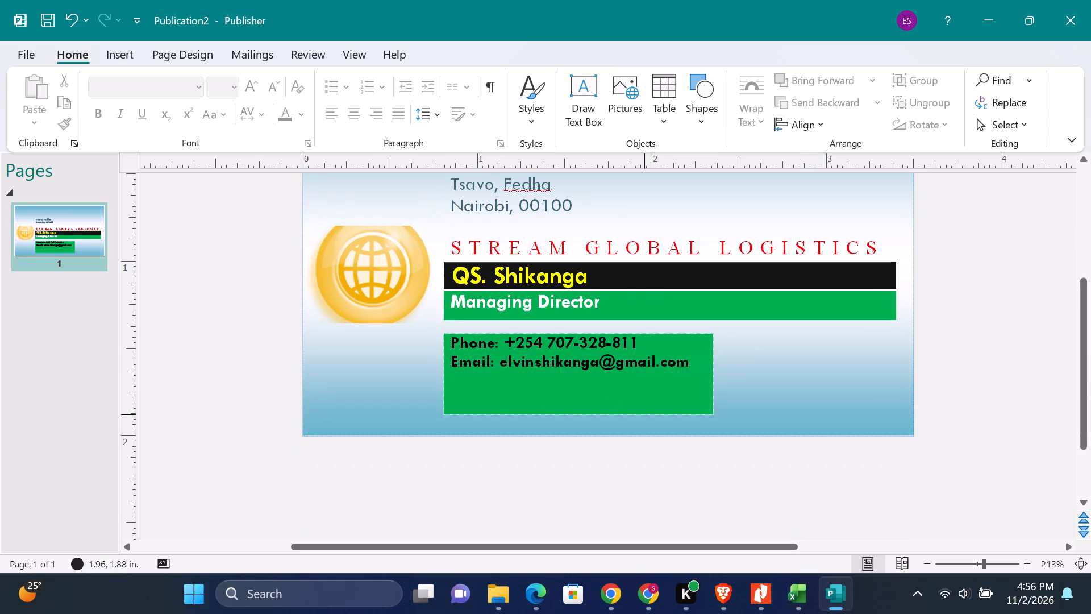
click(790, 363)
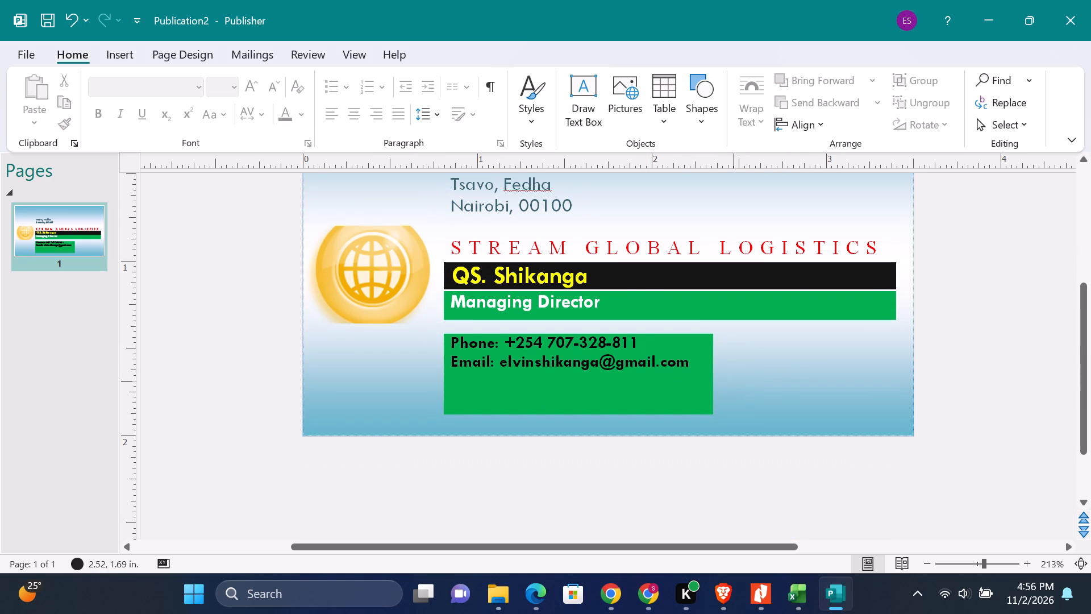
click(684, 387)
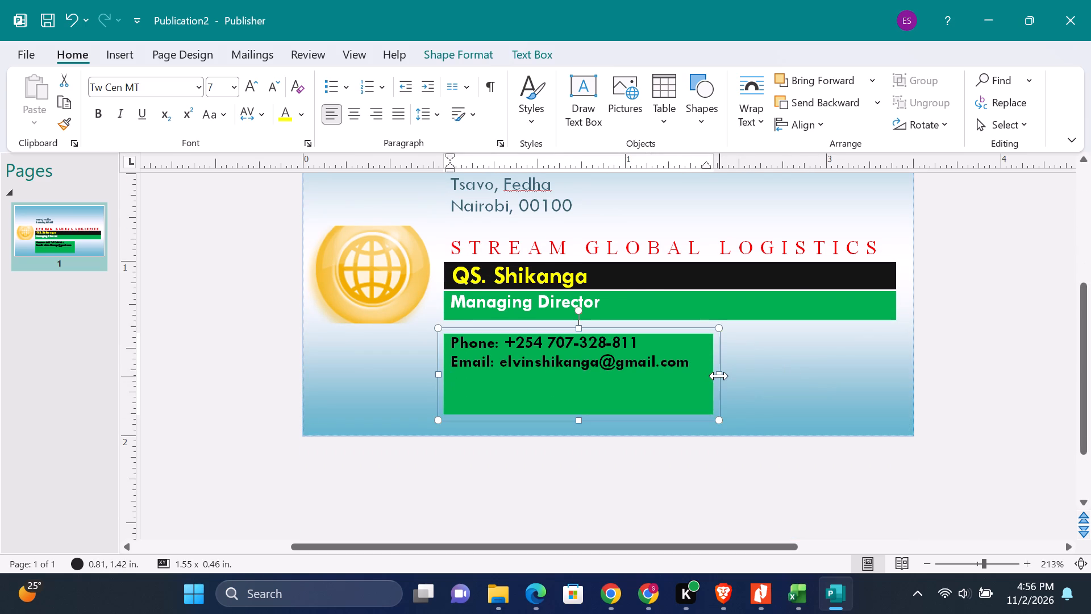
drag(721, 375, 722, 375)
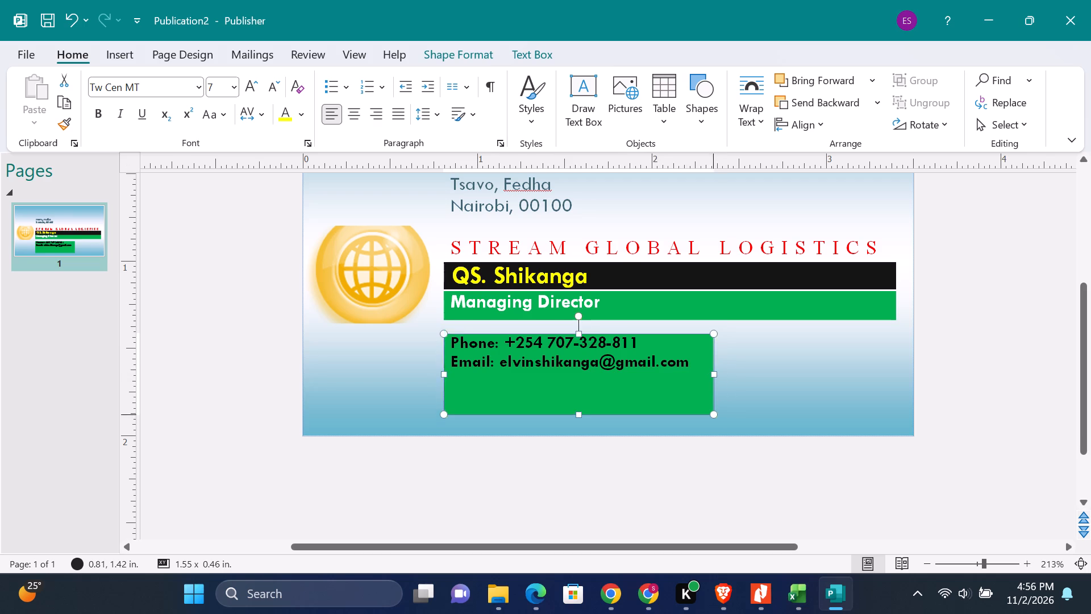
drag(722, 375, 915, 355)
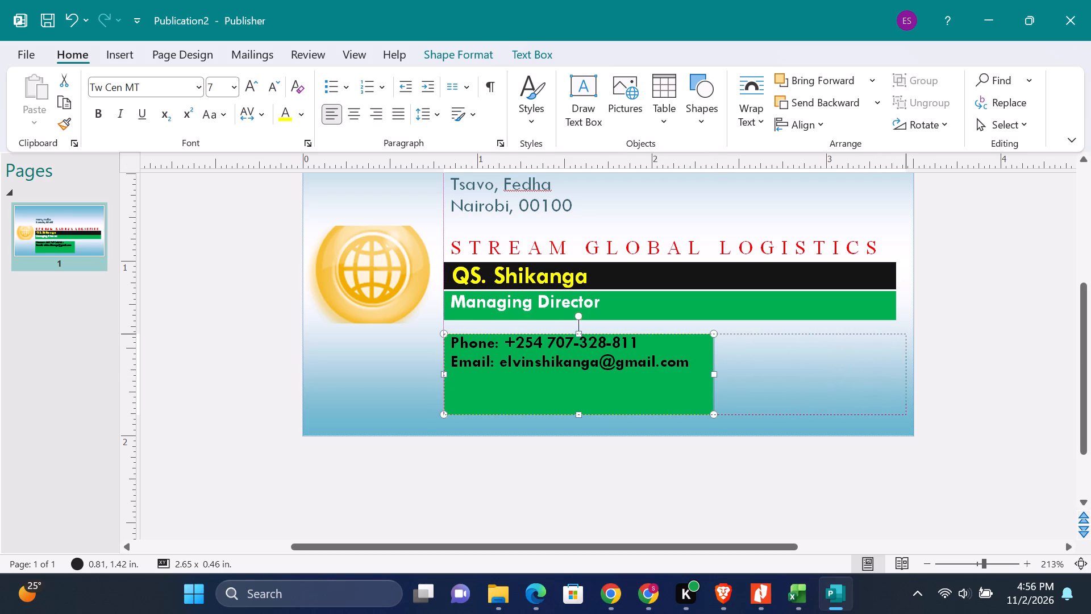
drag(915, 355, 921, 357)
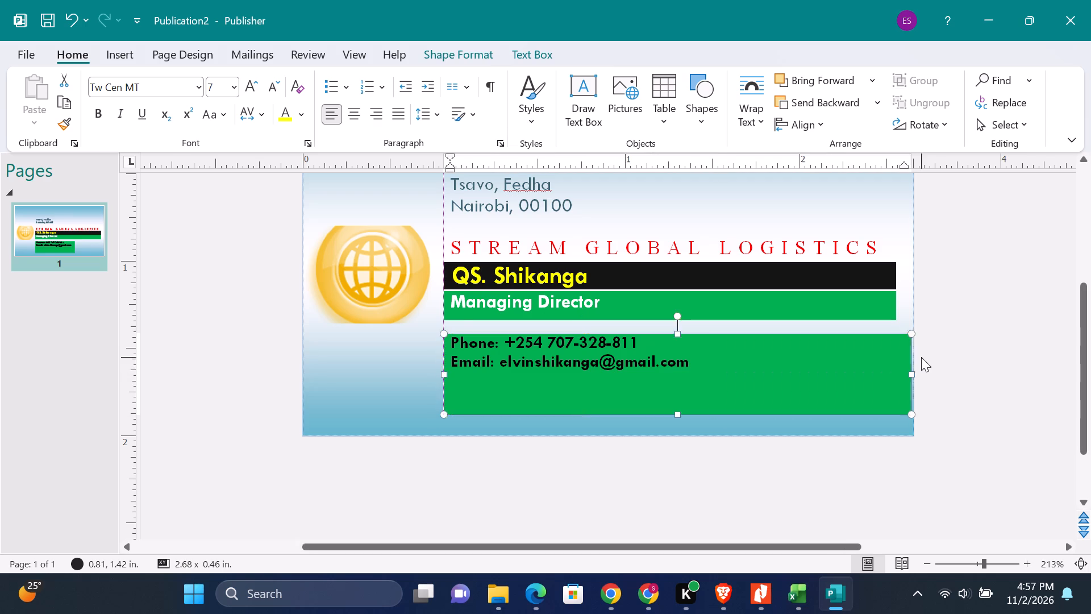
Widen the Managing Director text box to about 2.68 in, matching the contact box's right edge.
click(861, 306)
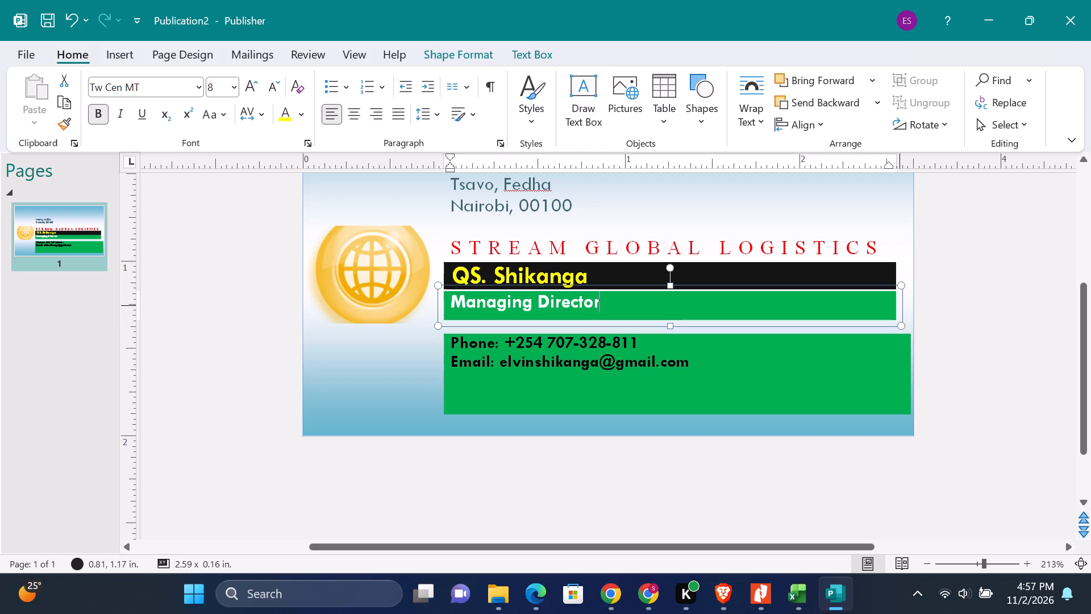
drag(901, 323, 914, 322)
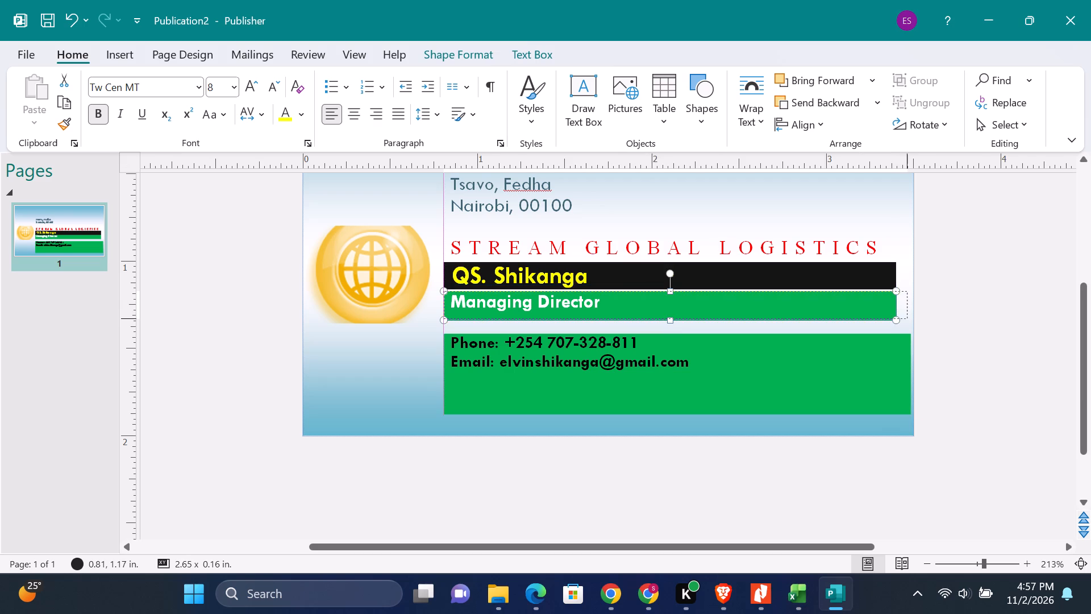
drag(914, 322, 920, 322)
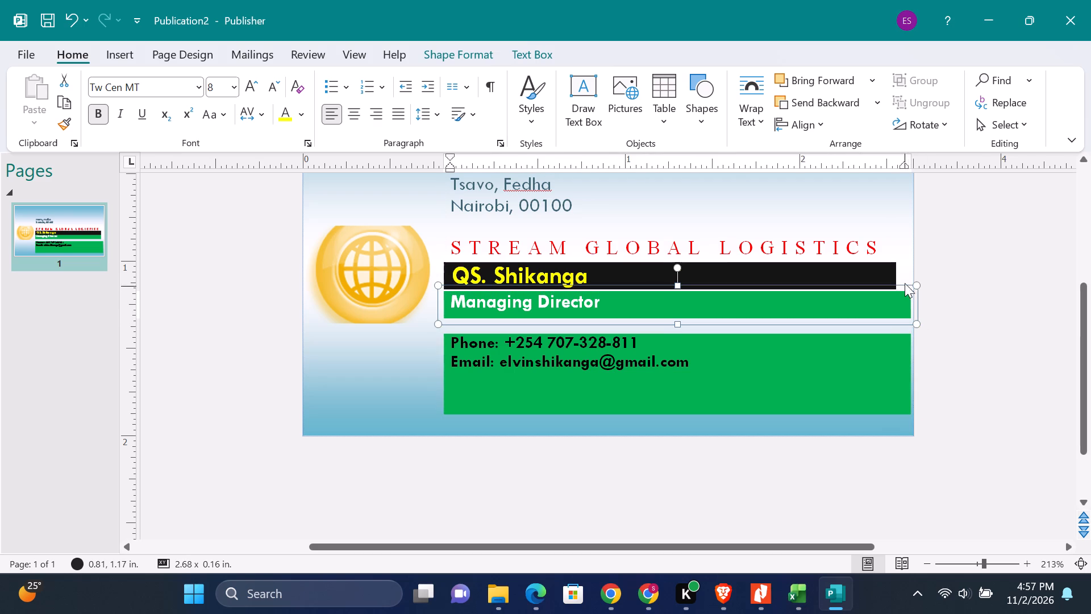
click(942, 277)
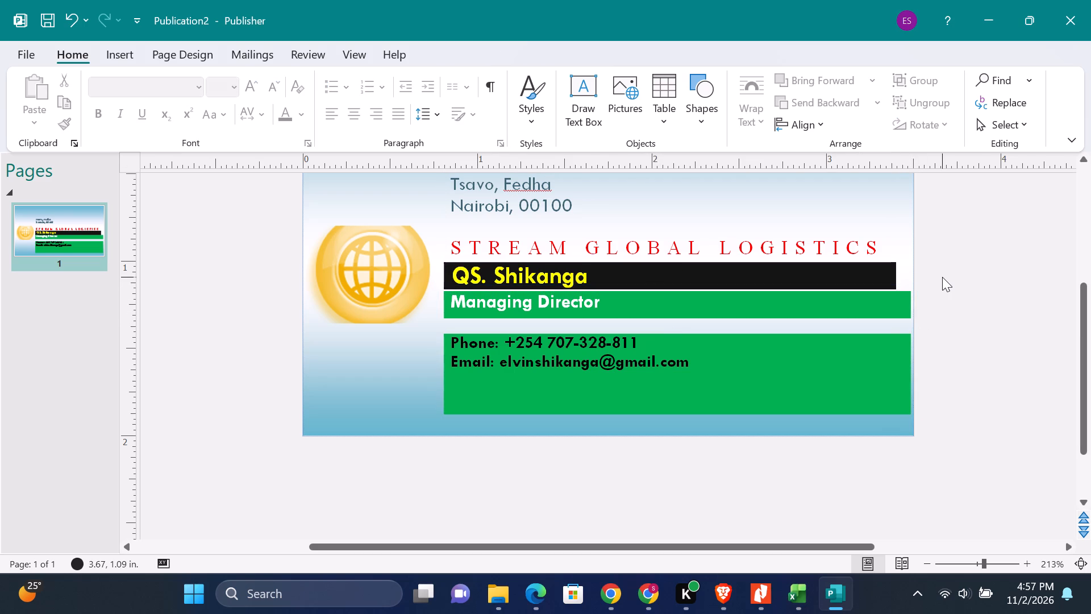
Fill the Stream Global Logistics company name text box with the same green.
scroll(785, 307, up, 6)
scroll(785, 307, down, 5)
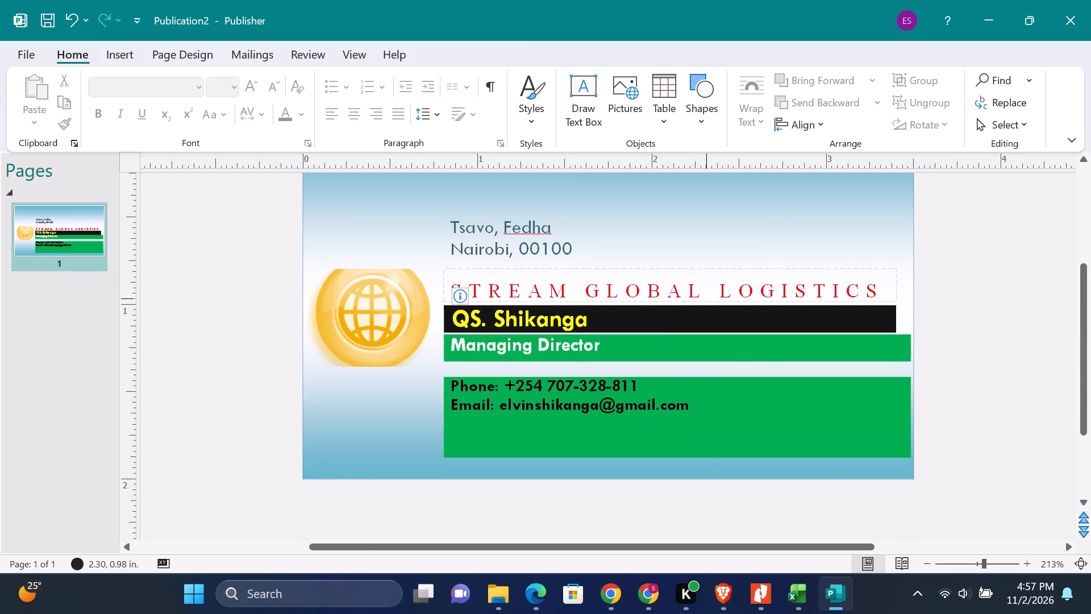
click(722, 291)
drag(884, 290, 696, 301)
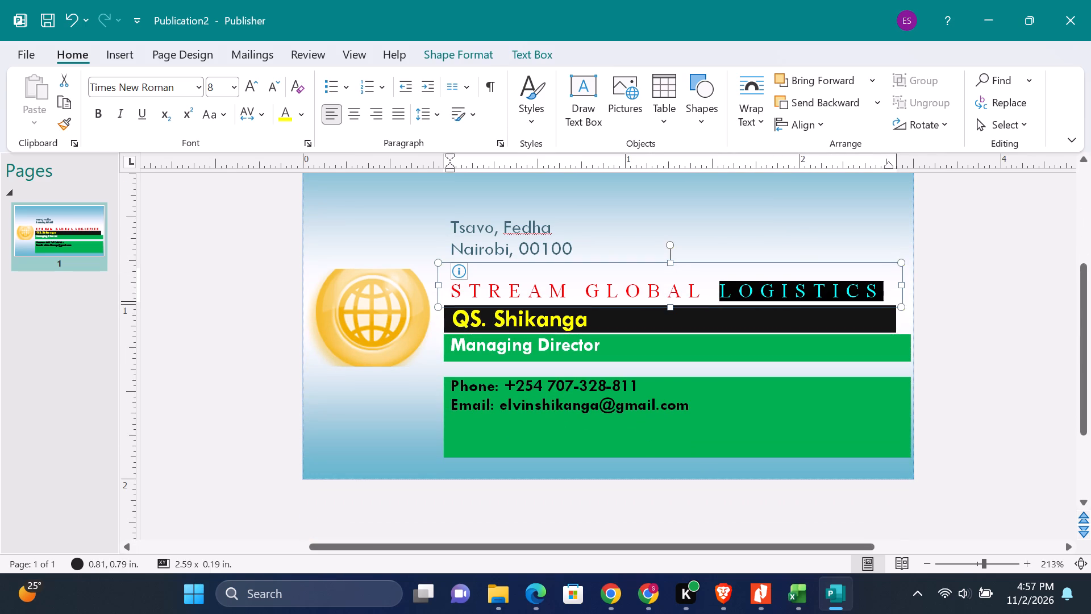
drag(696, 301, 487, 302)
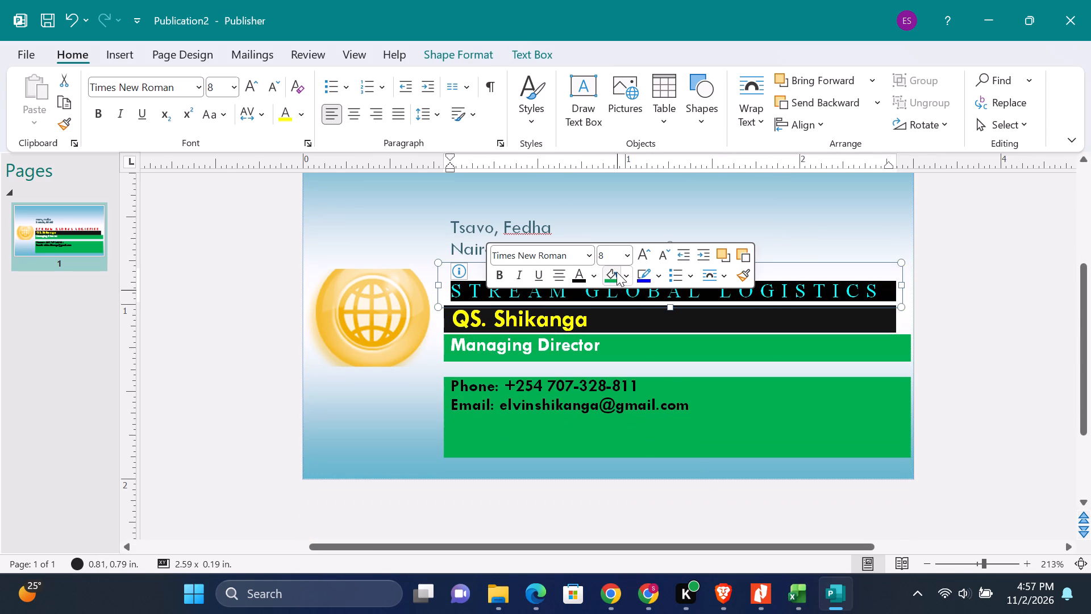
click(611, 272)
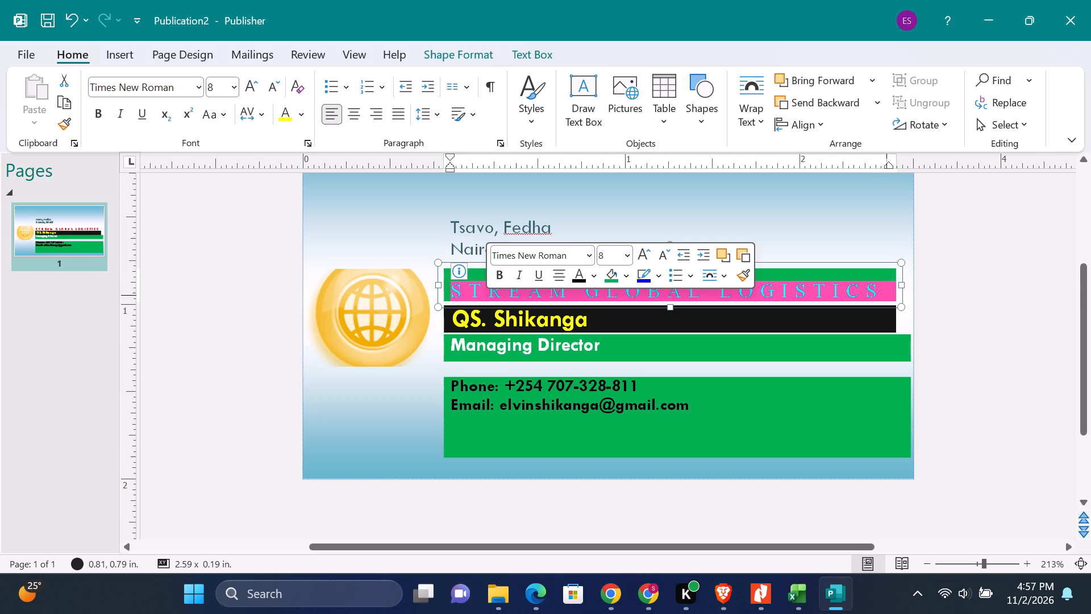
click(926, 322)
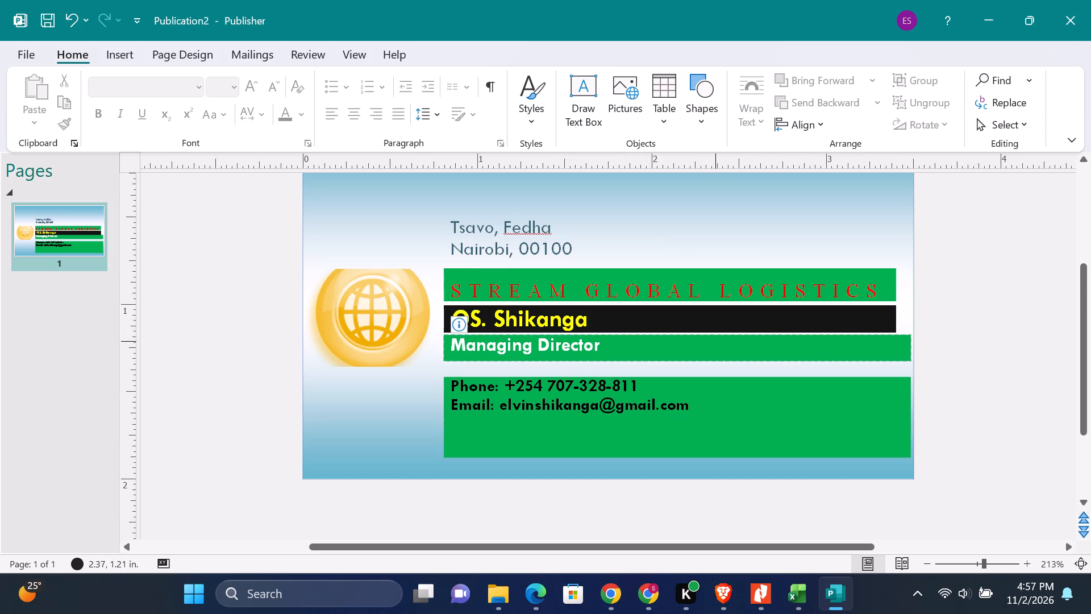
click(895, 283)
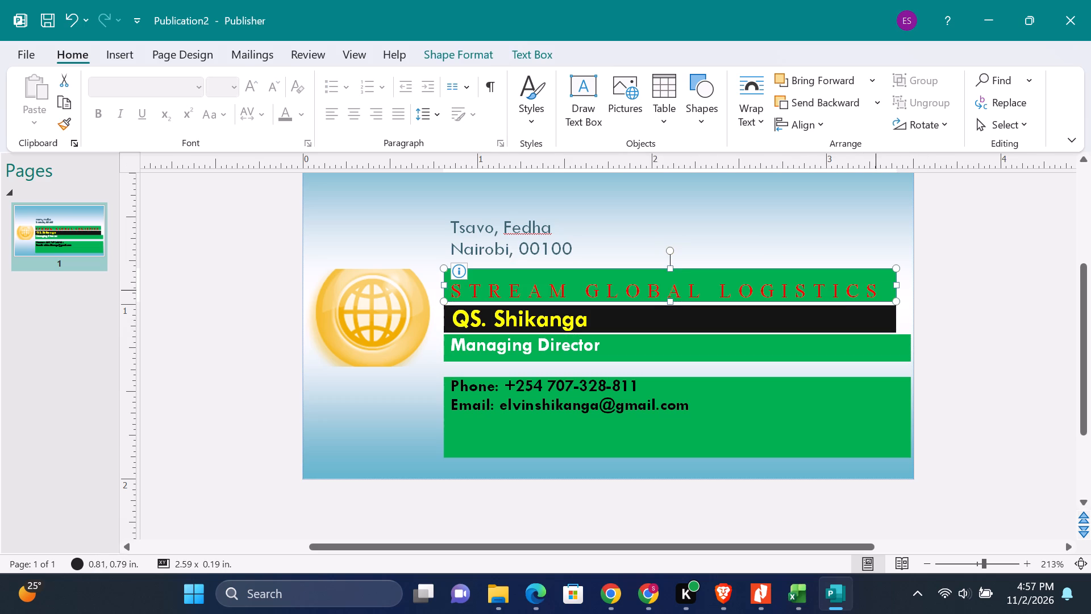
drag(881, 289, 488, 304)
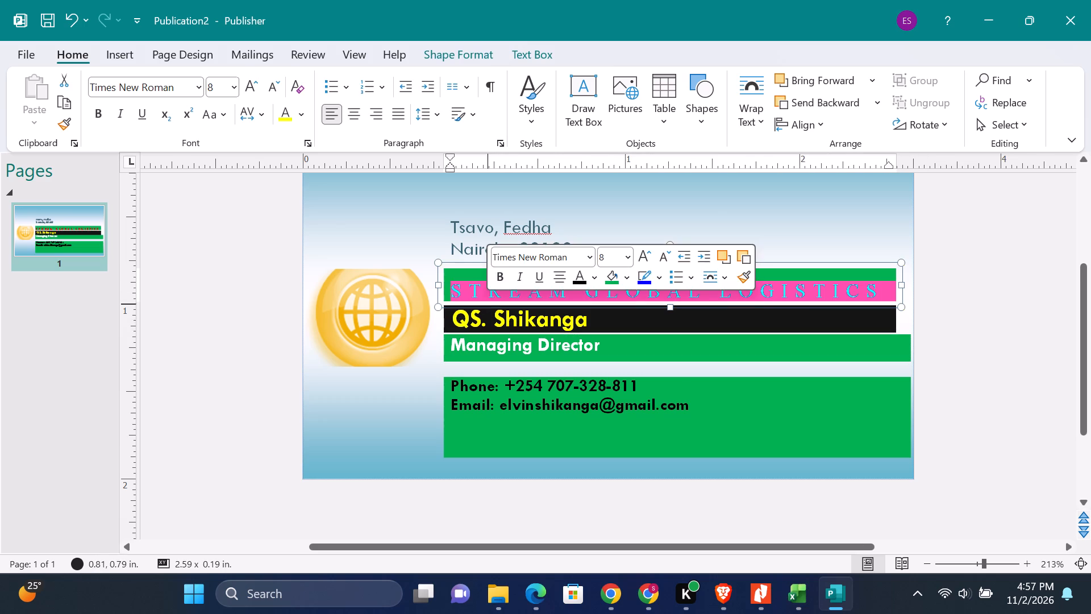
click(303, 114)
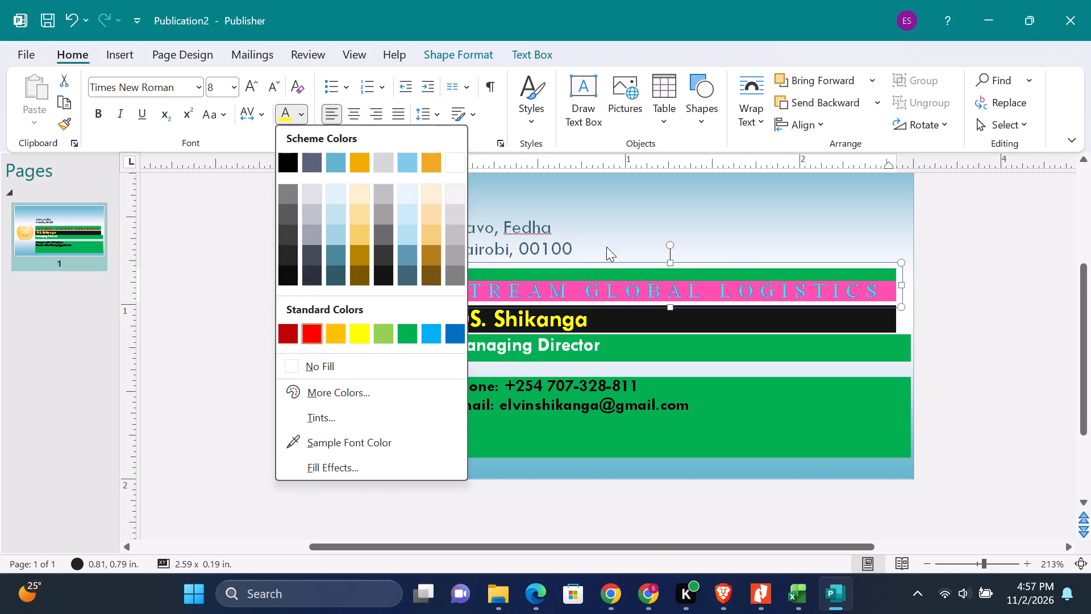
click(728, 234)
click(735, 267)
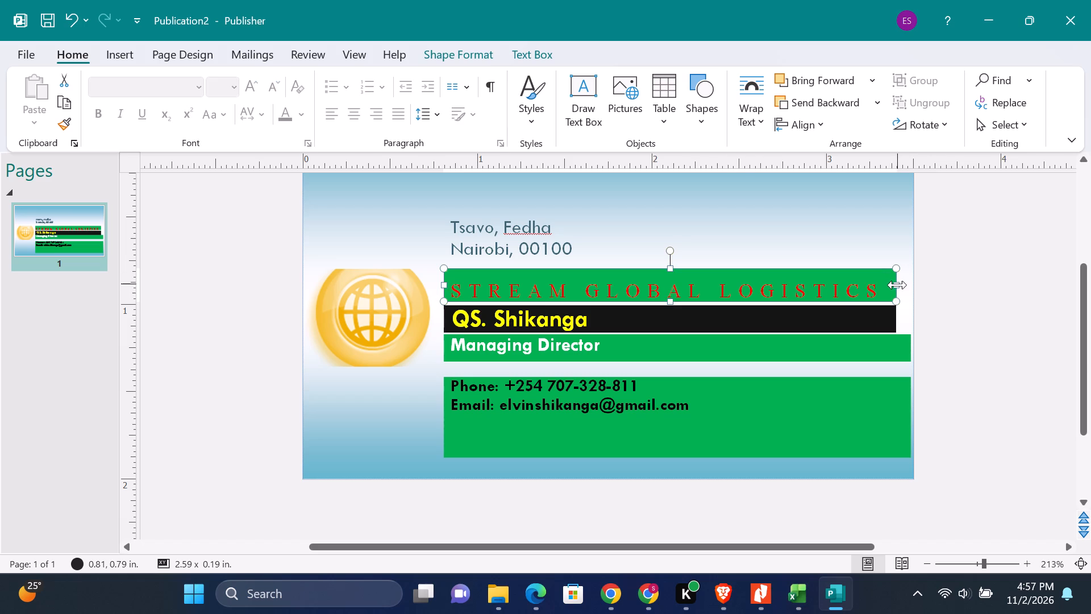
Widen the company name text box to about 2.68 in, aligned with the green boxes' right edge.
drag(897, 285, 915, 283)
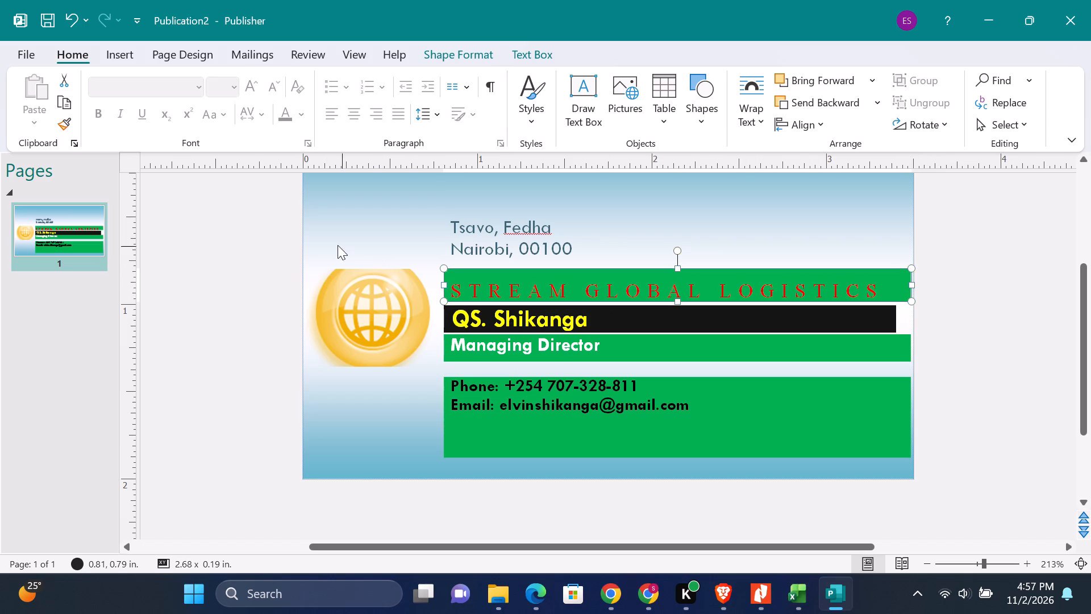
click(884, 287)
drag(897, 285, 907, 285)
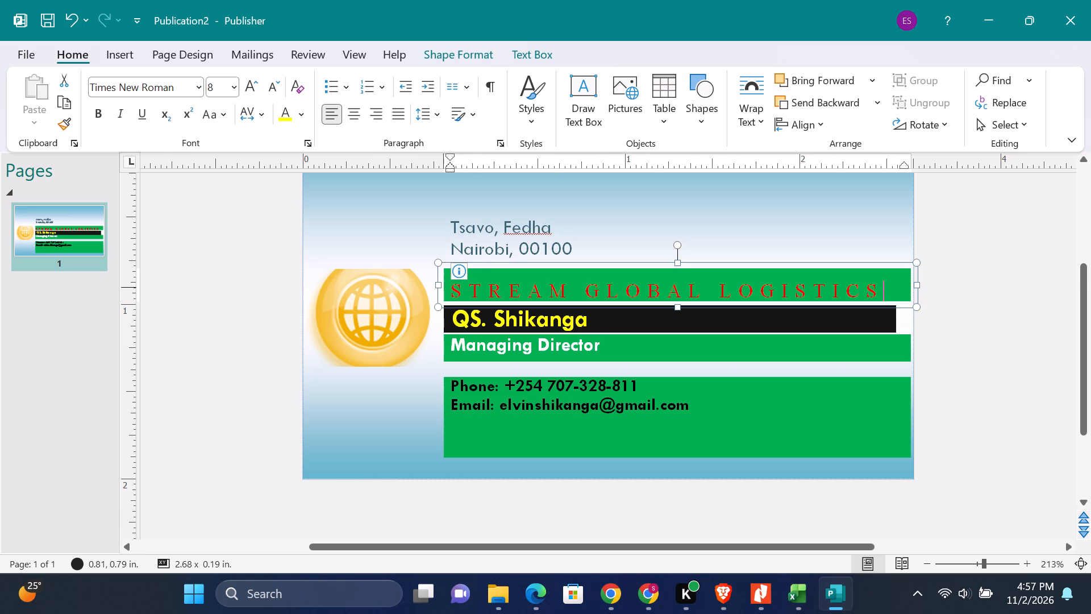
Move the company name text box horizontally so it starts about 2.72 in from the card's left edge.
drag(443, 288, 777, 288)
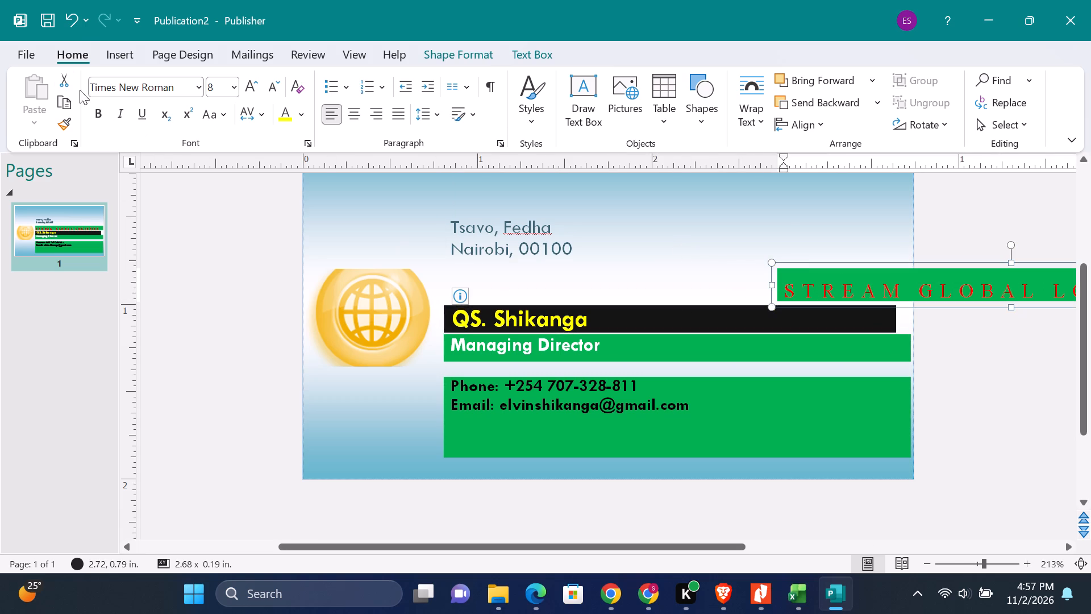
Undo the last horizontal move of the company name text box.
click(66, 20)
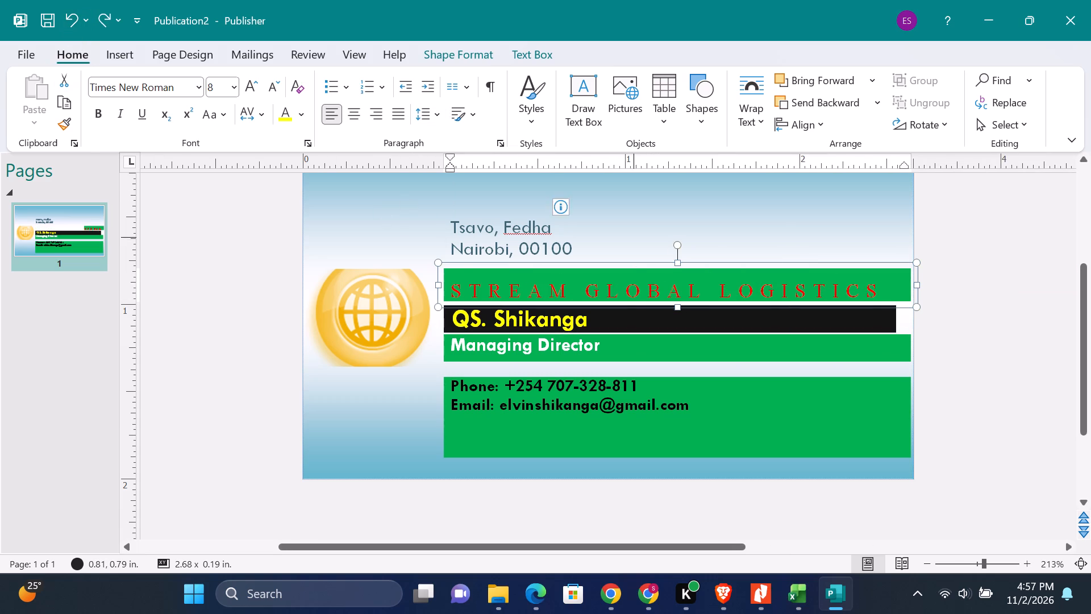
click(764, 234)
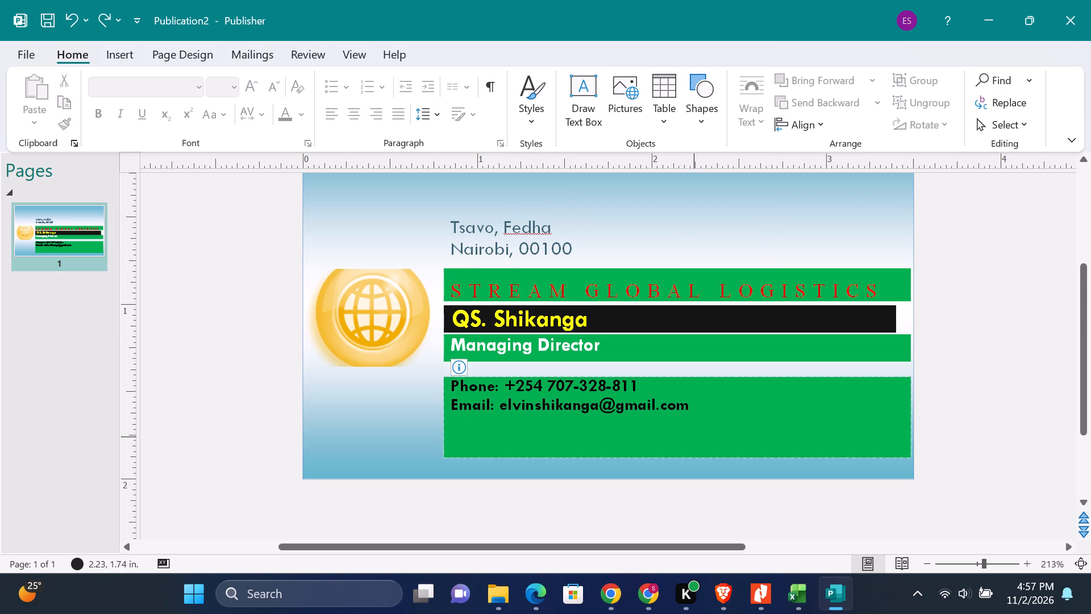
scroll(586, 406, down, 2)
scroll(586, 406, up, 2)
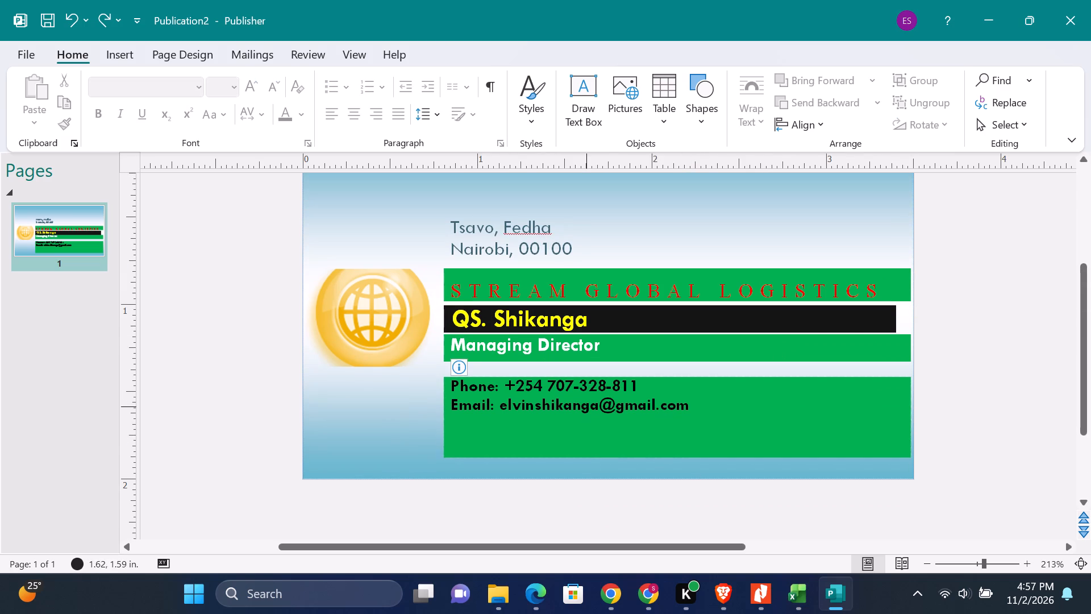
click(794, 287)
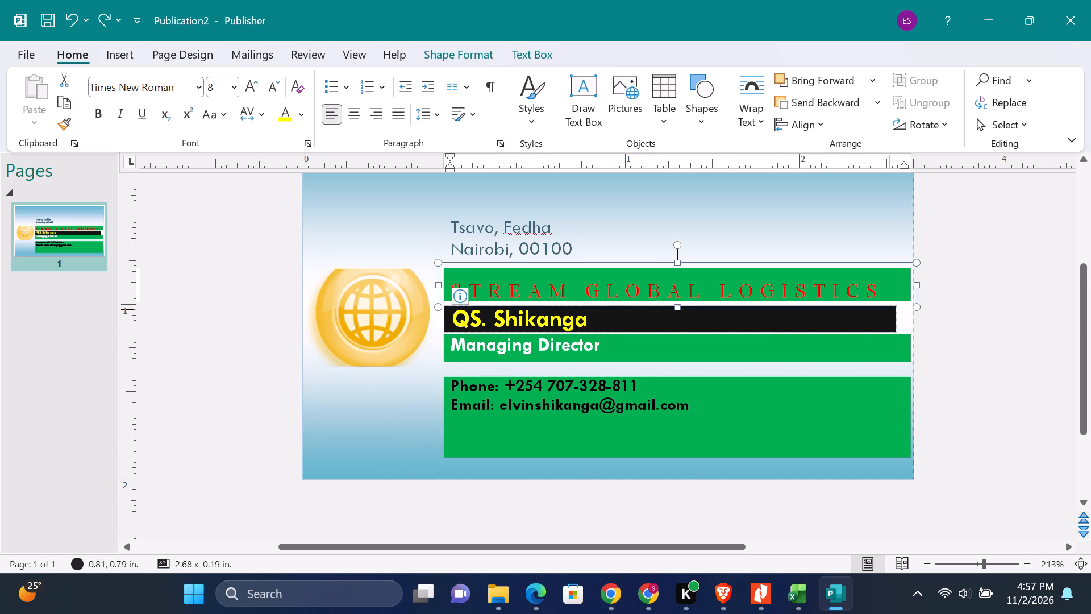
drag(916, 289, 893, 289)
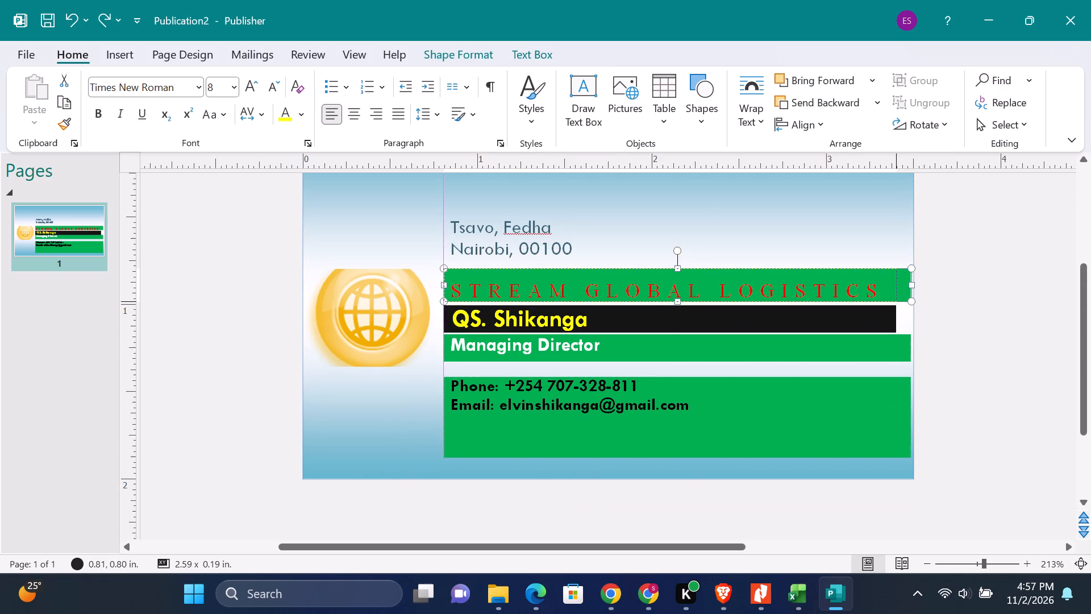
drag(893, 289, 896, 289)
click(860, 238)
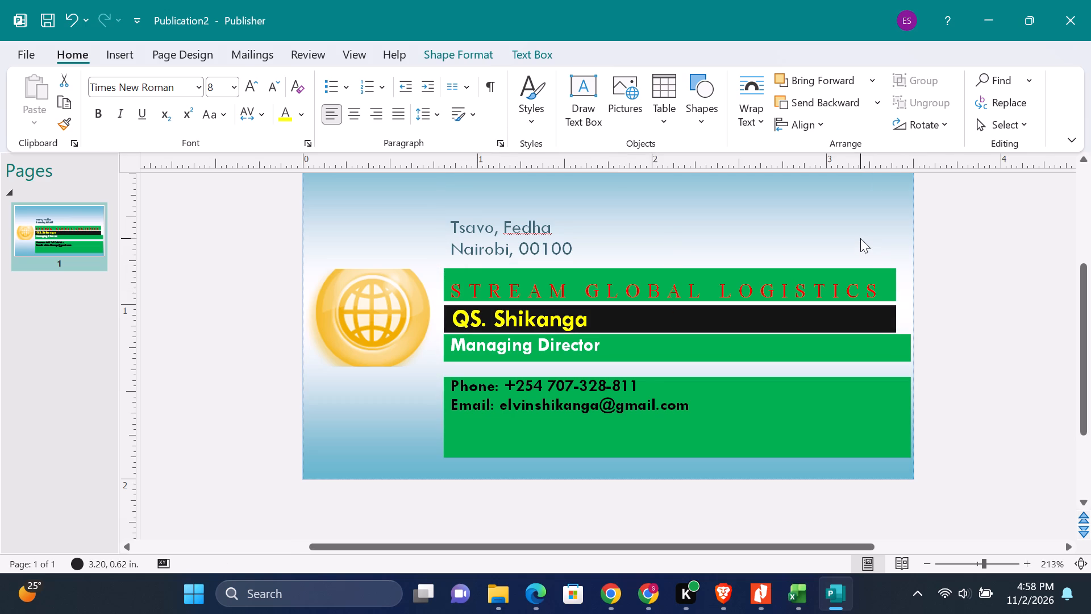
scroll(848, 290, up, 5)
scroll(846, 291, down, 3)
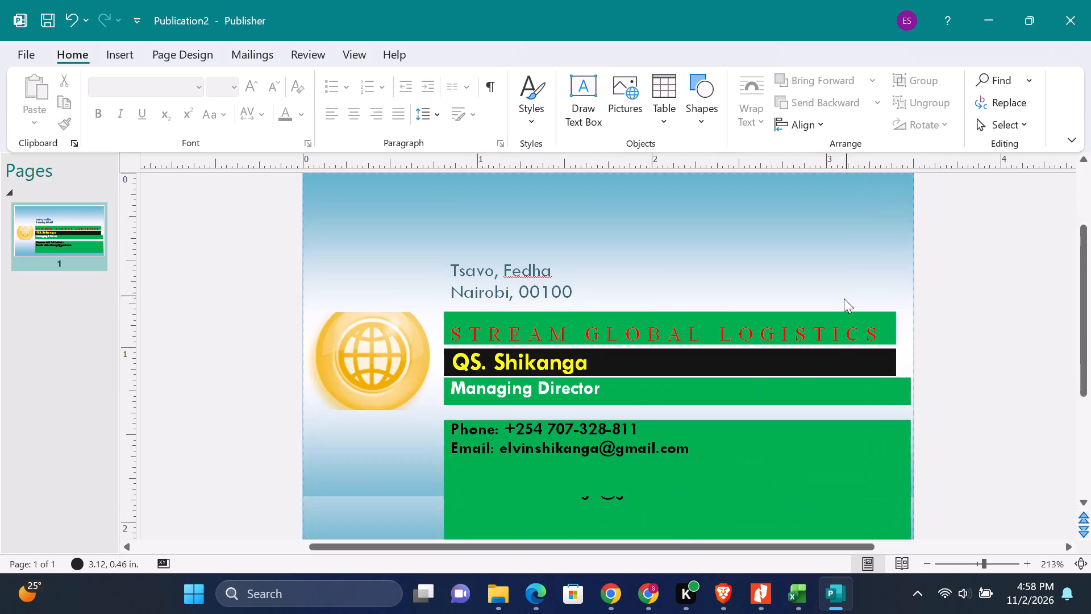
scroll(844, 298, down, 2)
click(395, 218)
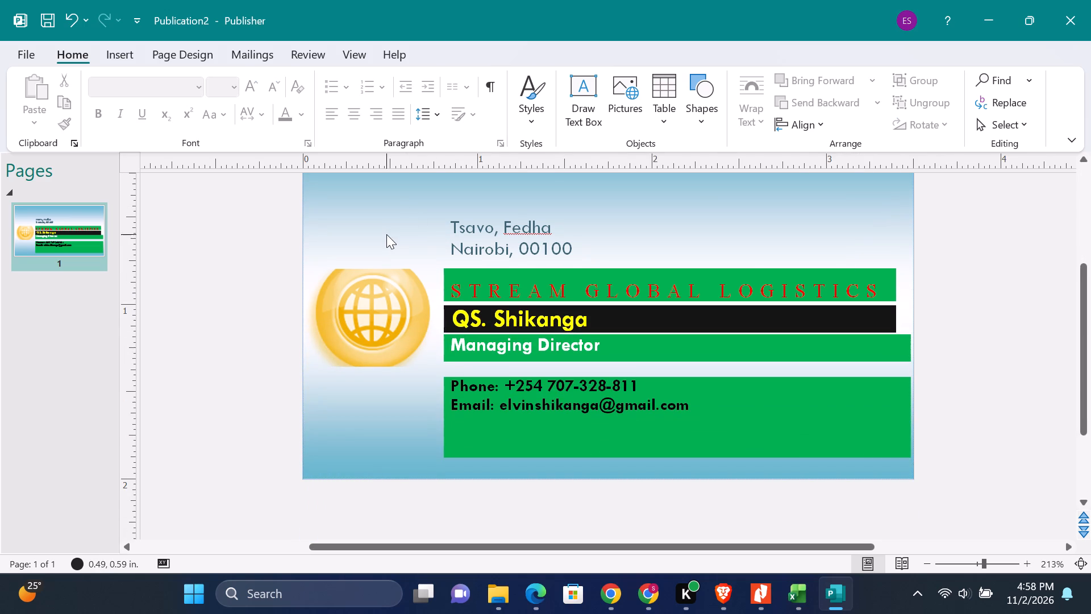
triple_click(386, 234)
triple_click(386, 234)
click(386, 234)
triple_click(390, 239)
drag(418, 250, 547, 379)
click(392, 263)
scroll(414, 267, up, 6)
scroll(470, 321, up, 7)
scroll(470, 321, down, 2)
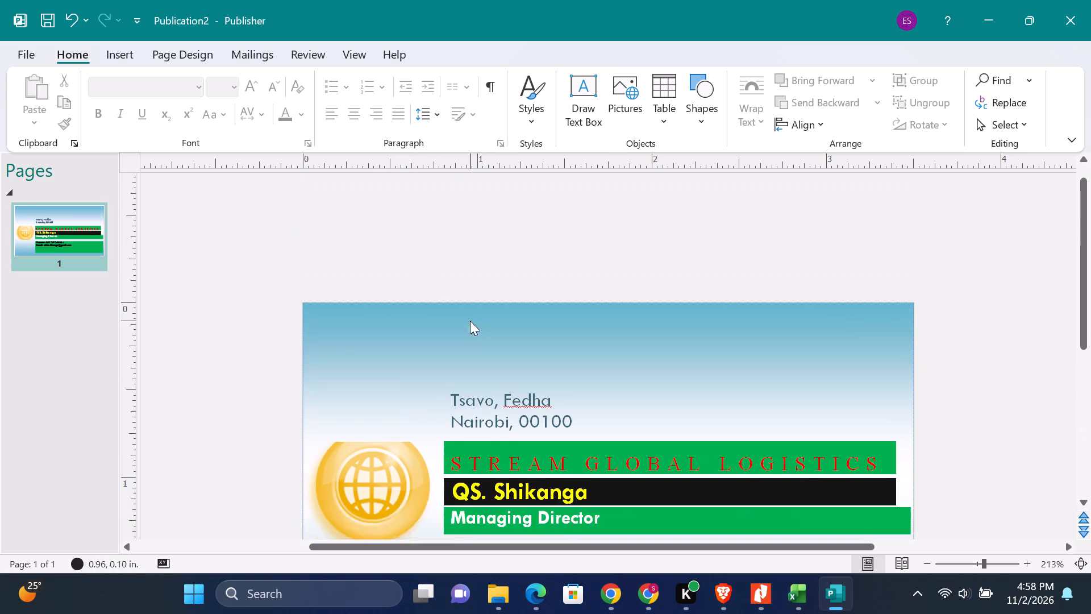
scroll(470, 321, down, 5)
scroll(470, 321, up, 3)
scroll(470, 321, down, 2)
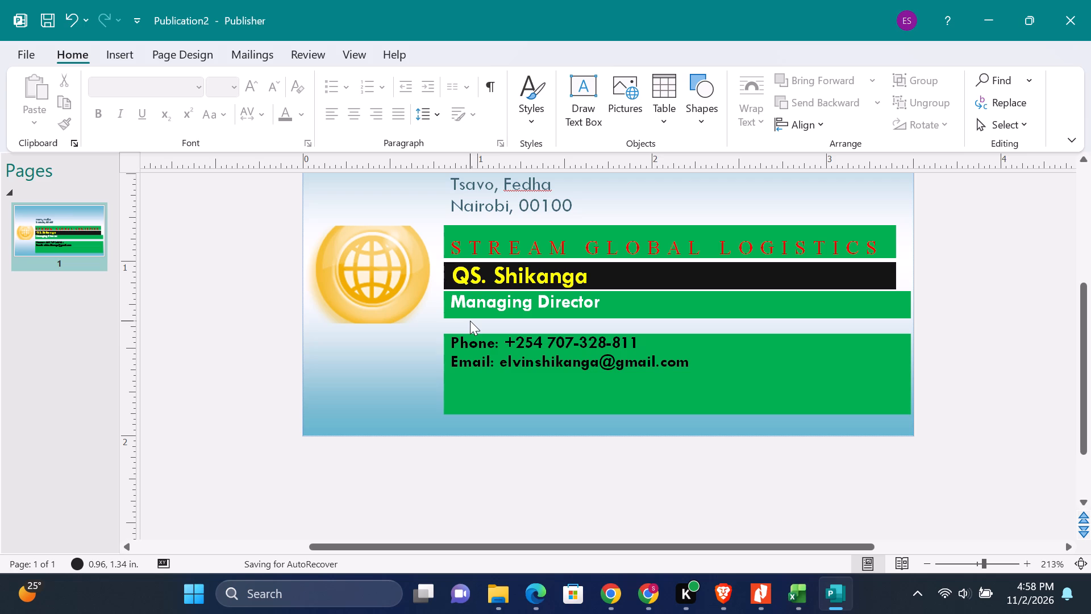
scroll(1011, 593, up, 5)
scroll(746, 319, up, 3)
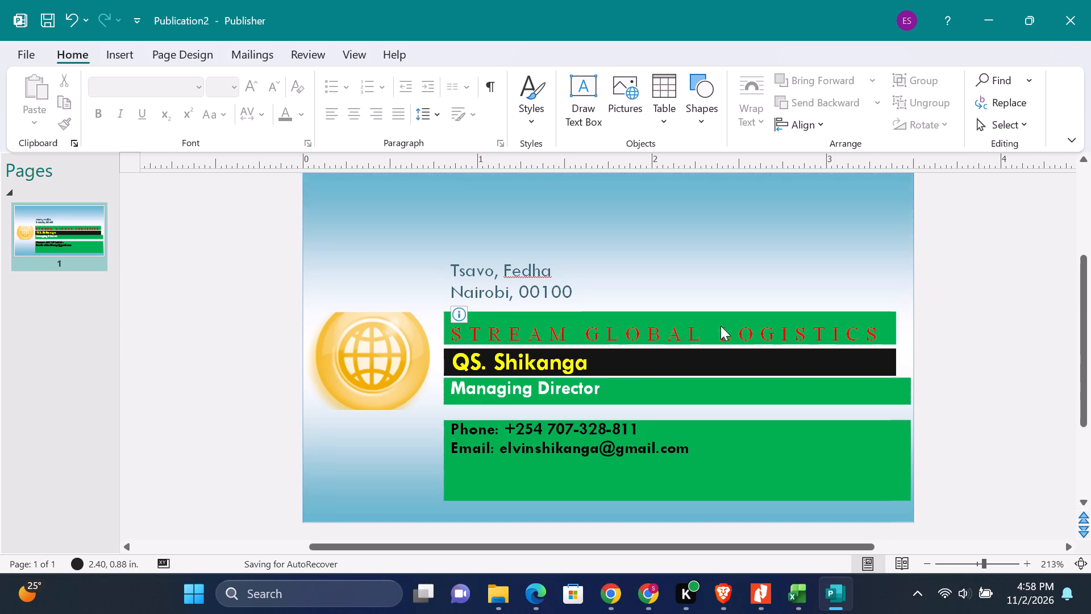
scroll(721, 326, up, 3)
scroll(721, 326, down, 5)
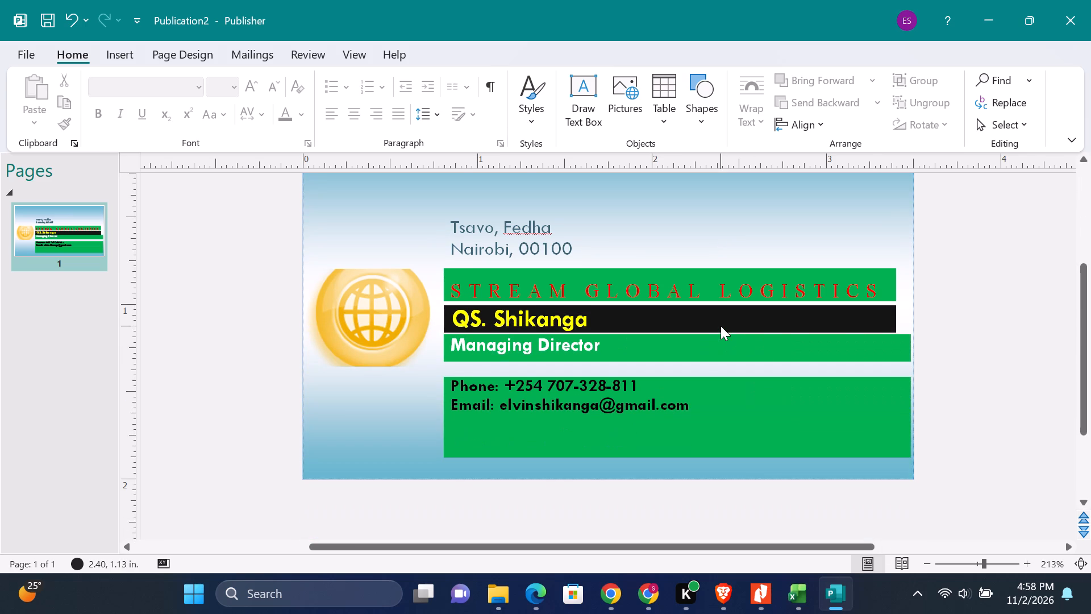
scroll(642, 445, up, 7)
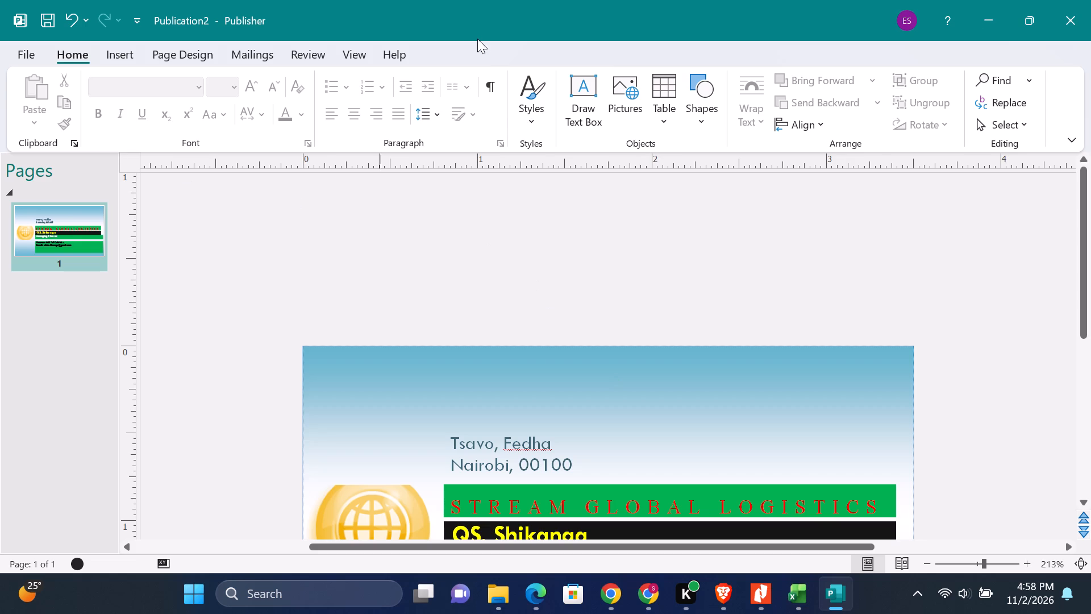
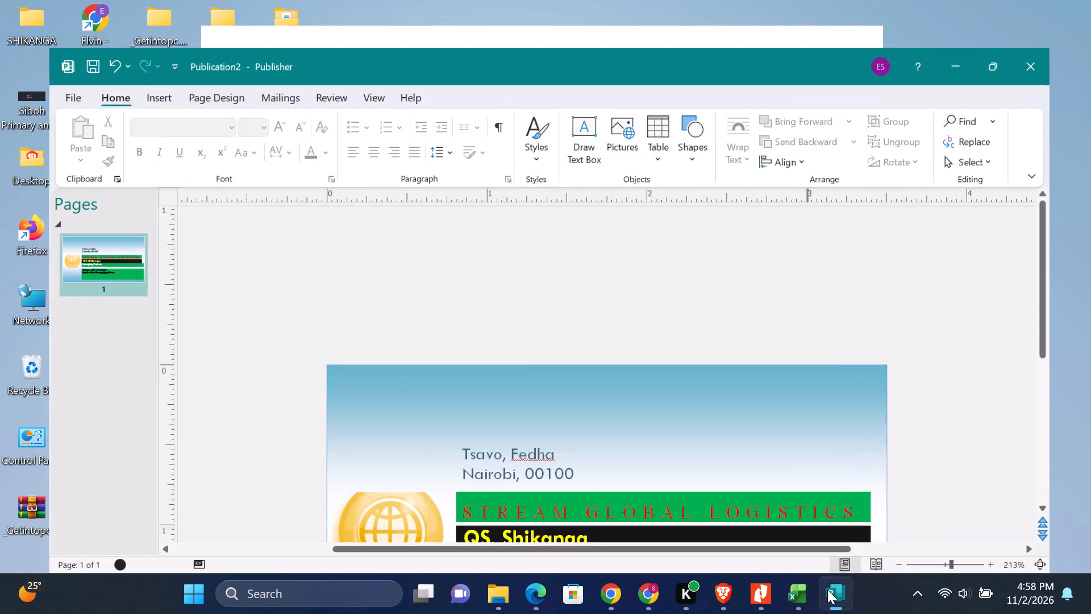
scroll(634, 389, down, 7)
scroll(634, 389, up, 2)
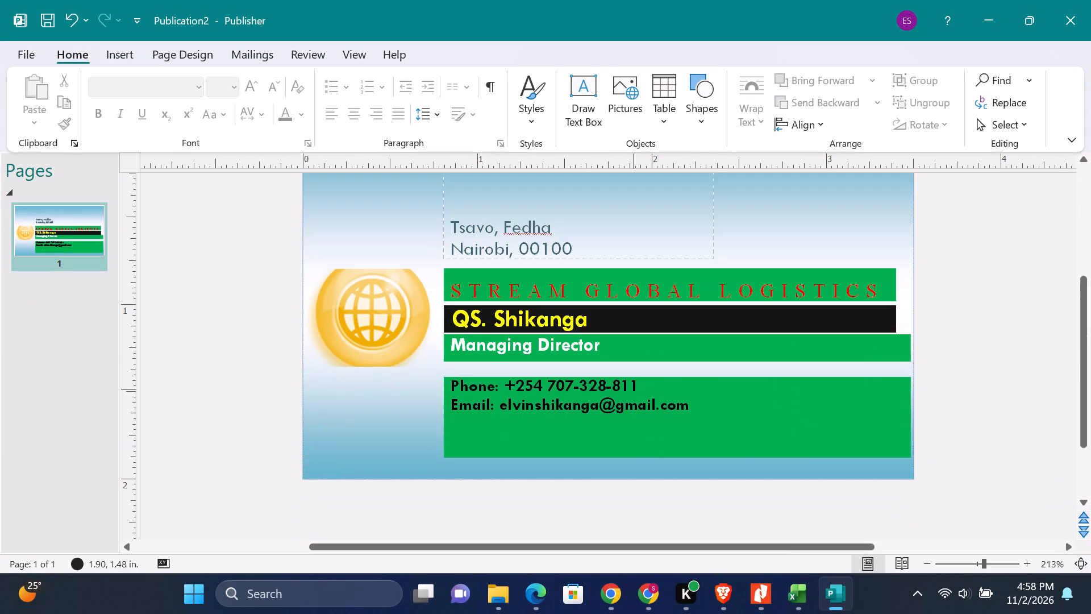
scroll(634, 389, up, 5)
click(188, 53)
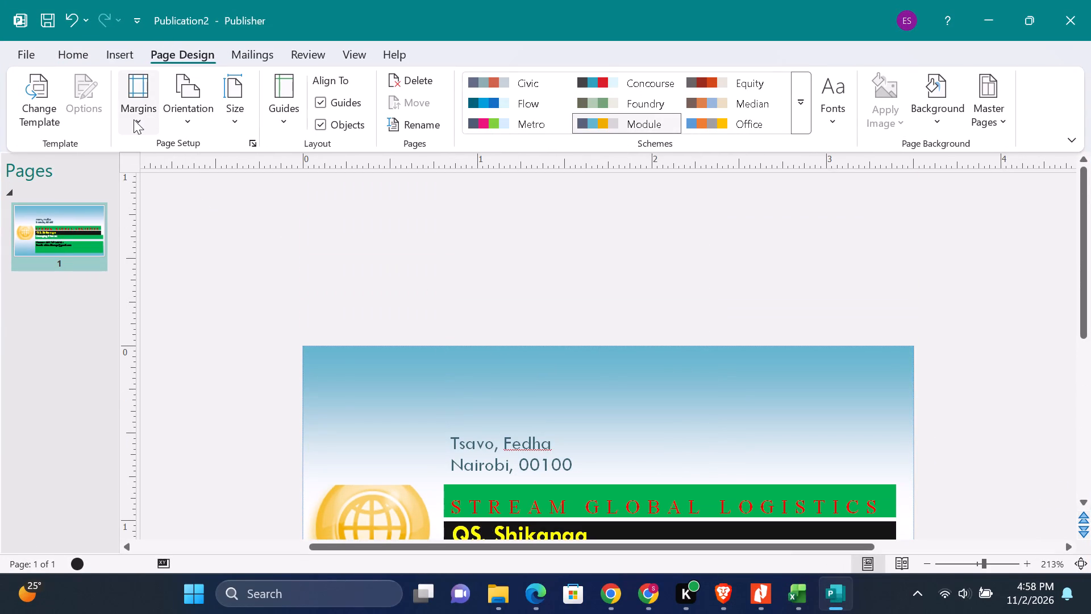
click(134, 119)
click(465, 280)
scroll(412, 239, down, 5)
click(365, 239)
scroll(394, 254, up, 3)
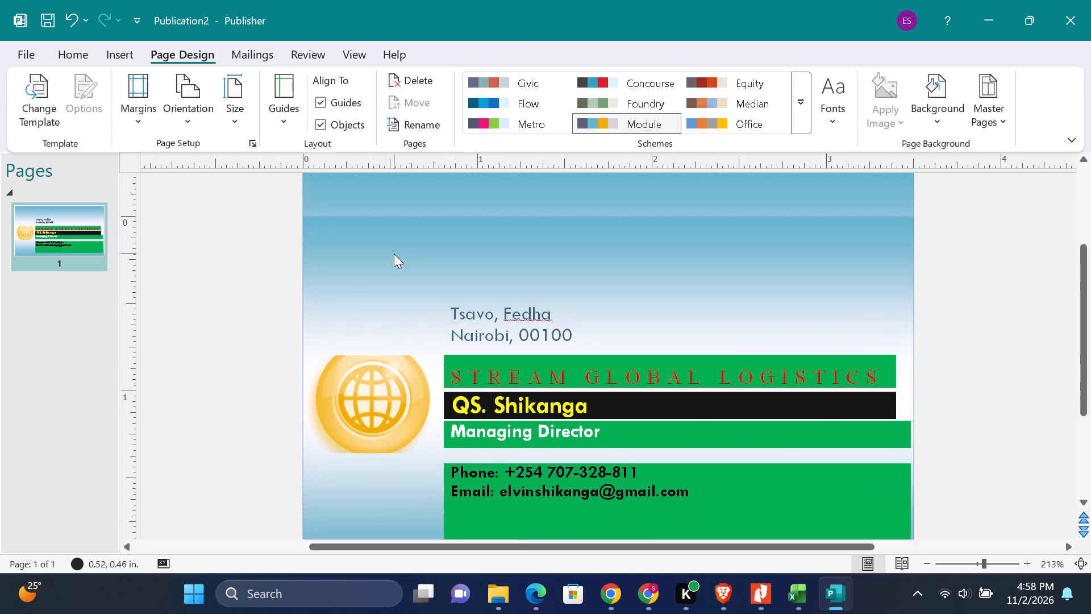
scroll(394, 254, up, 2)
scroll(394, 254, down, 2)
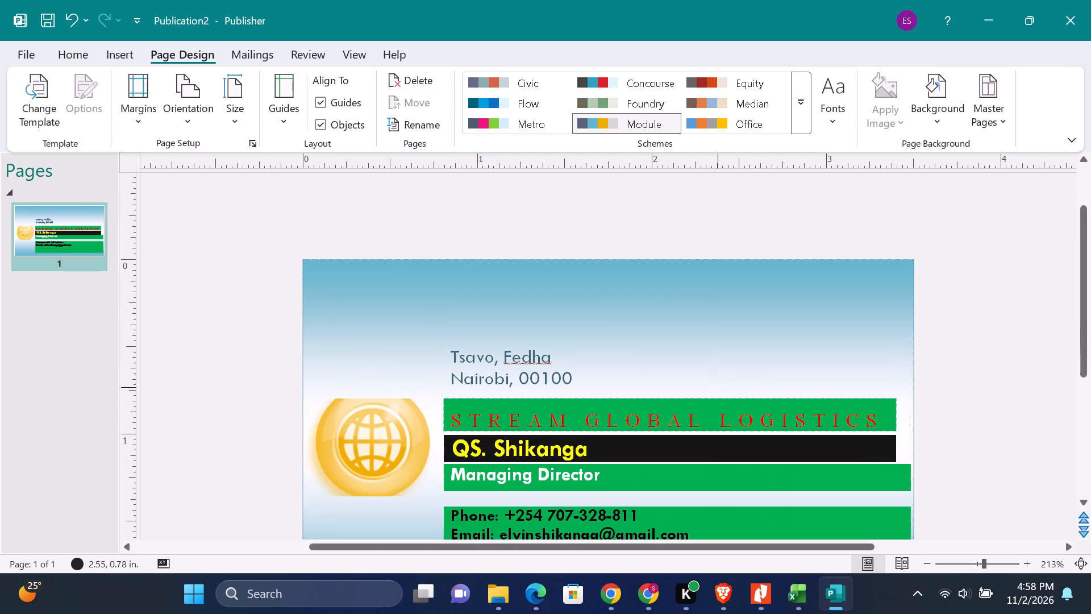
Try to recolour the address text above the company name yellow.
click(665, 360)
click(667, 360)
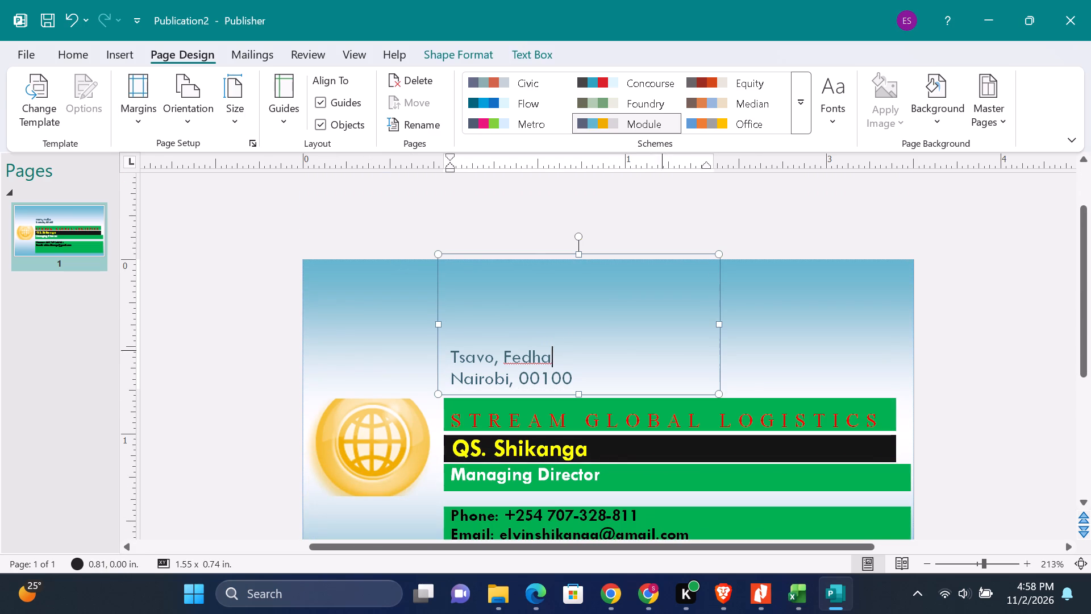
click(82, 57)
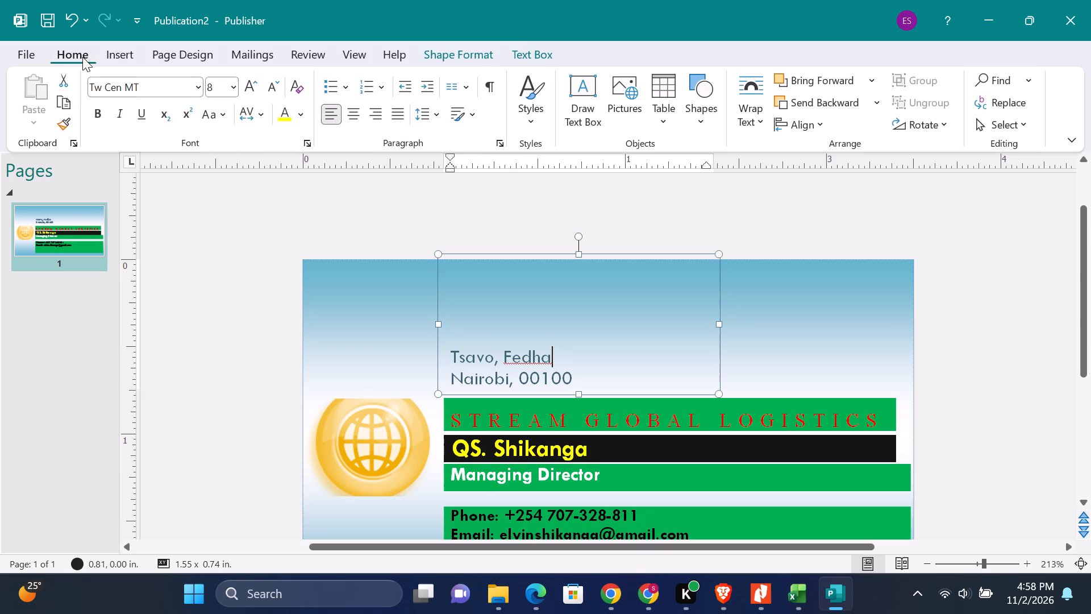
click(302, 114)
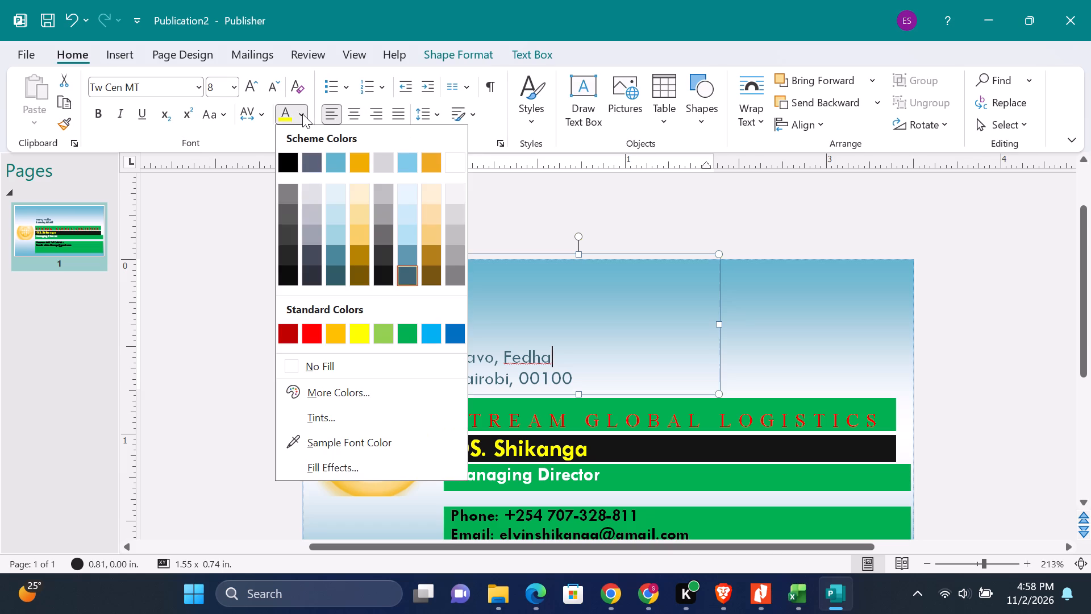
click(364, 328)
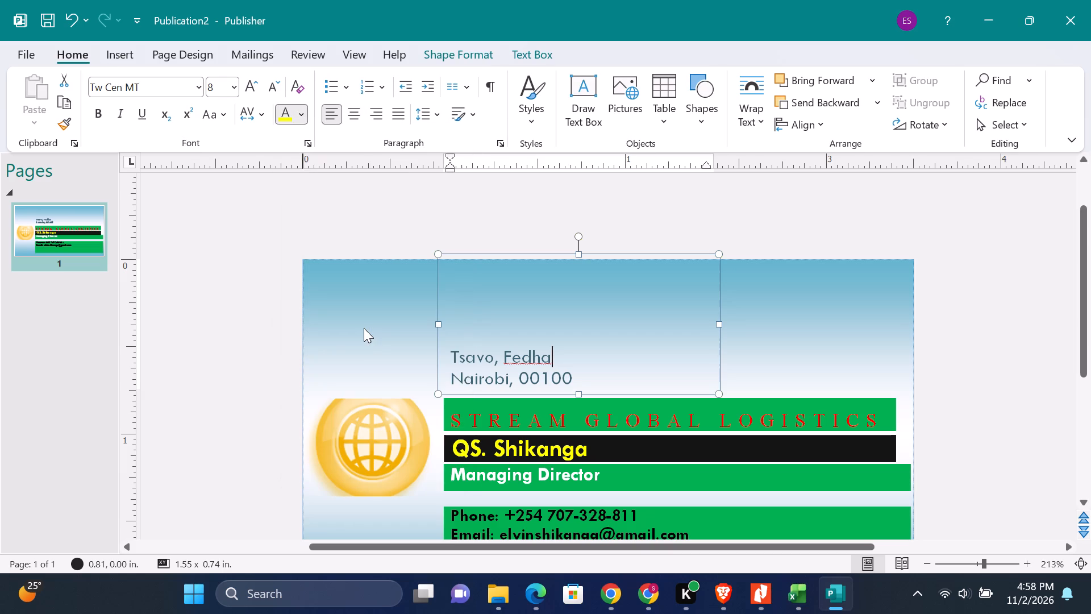
Widen the address text box to about 2.64 in, near the right edge of the green Managing Director box.
click(533, 338)
drag(625, 341, 733, 361)
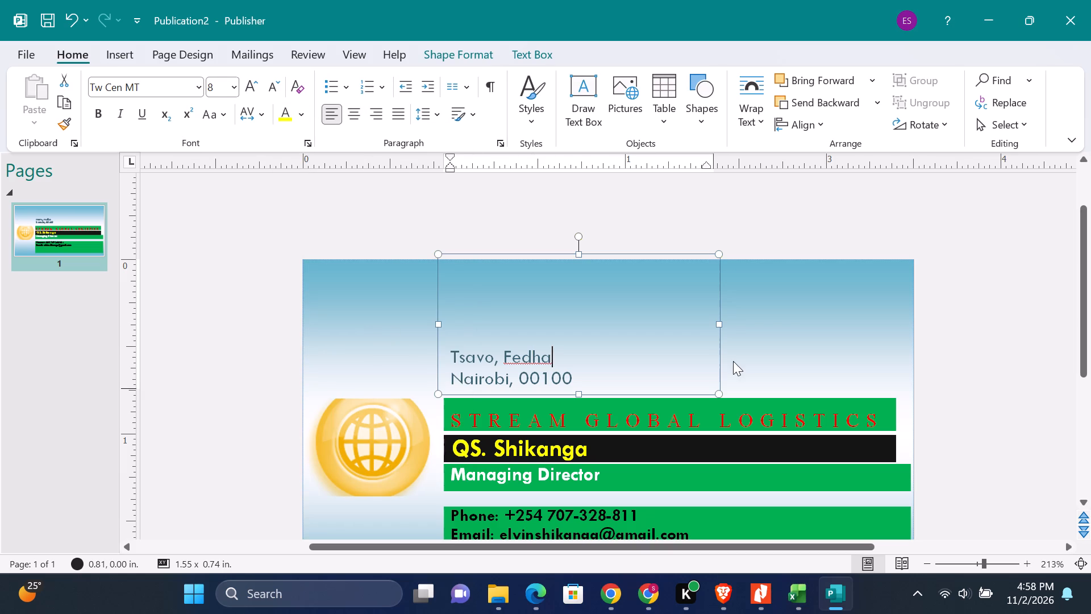
click(767, 360)
click(715, 373)
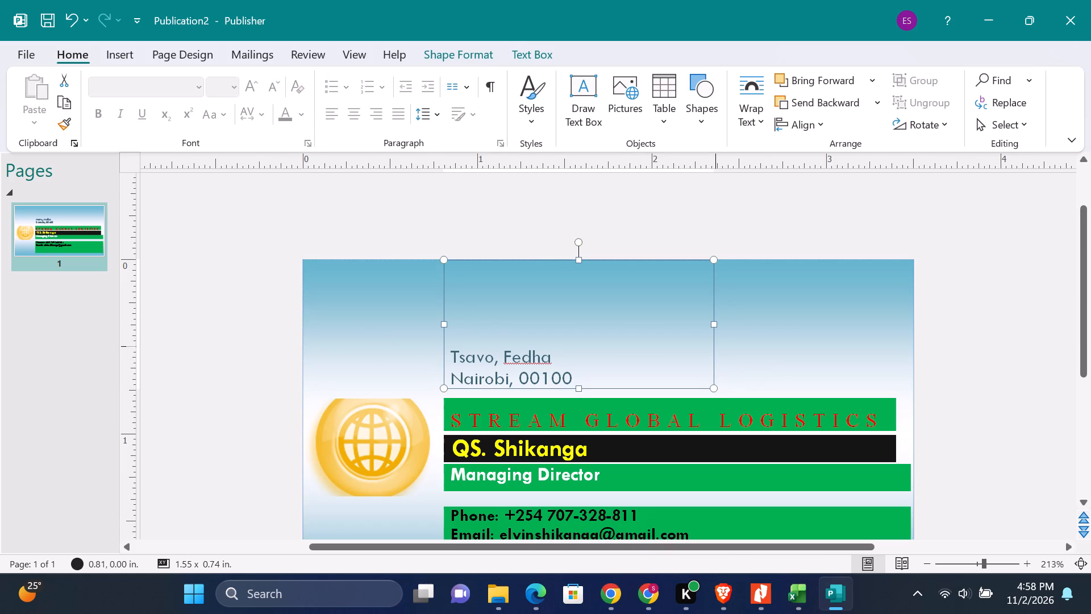
drag(710, 323, 746, 326)
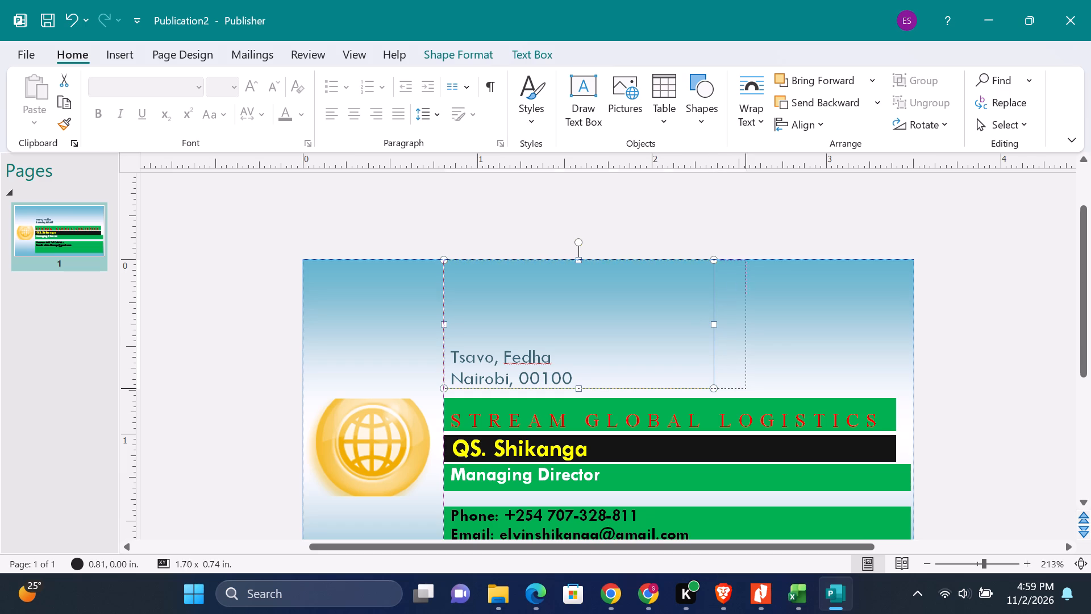
drag(746, 326, 902, 347)
click(731, 355)
scroll(672, 385, down, 4)
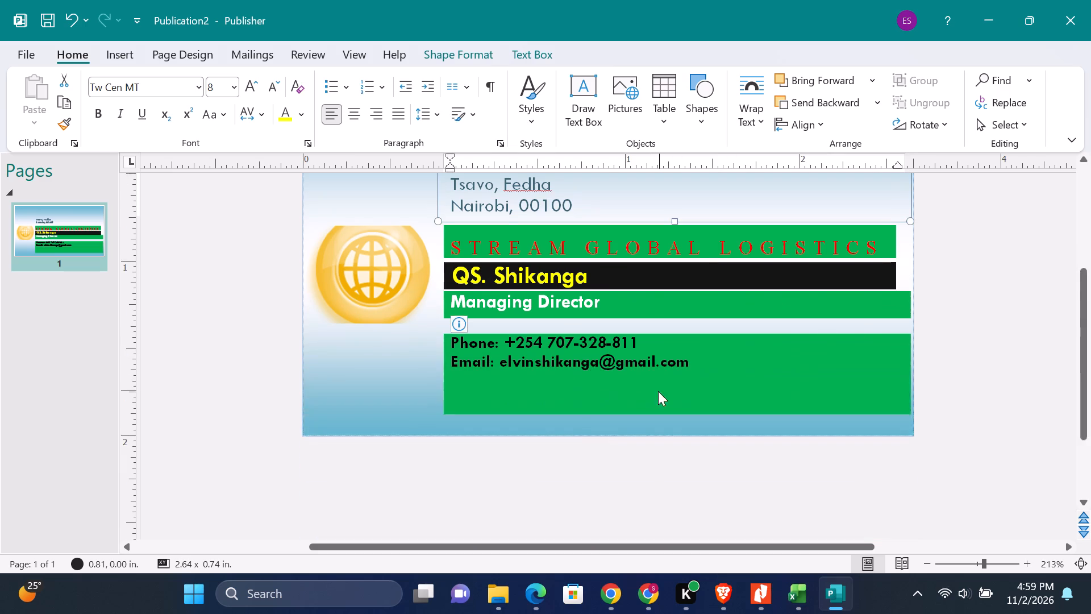
scroll(658, 391, down, 2)
scroll(646, 401, up, 6)
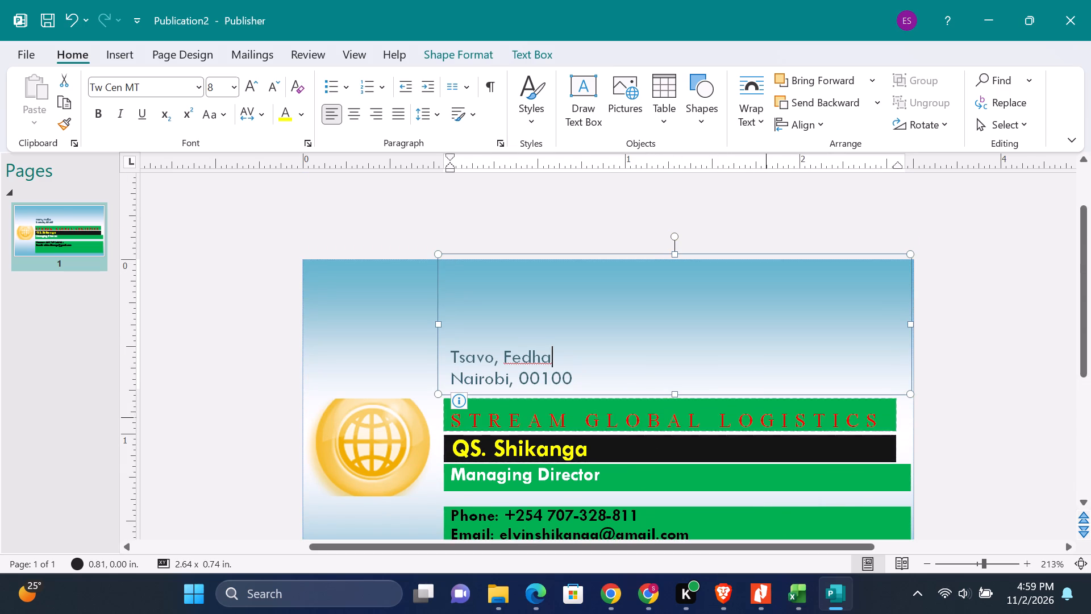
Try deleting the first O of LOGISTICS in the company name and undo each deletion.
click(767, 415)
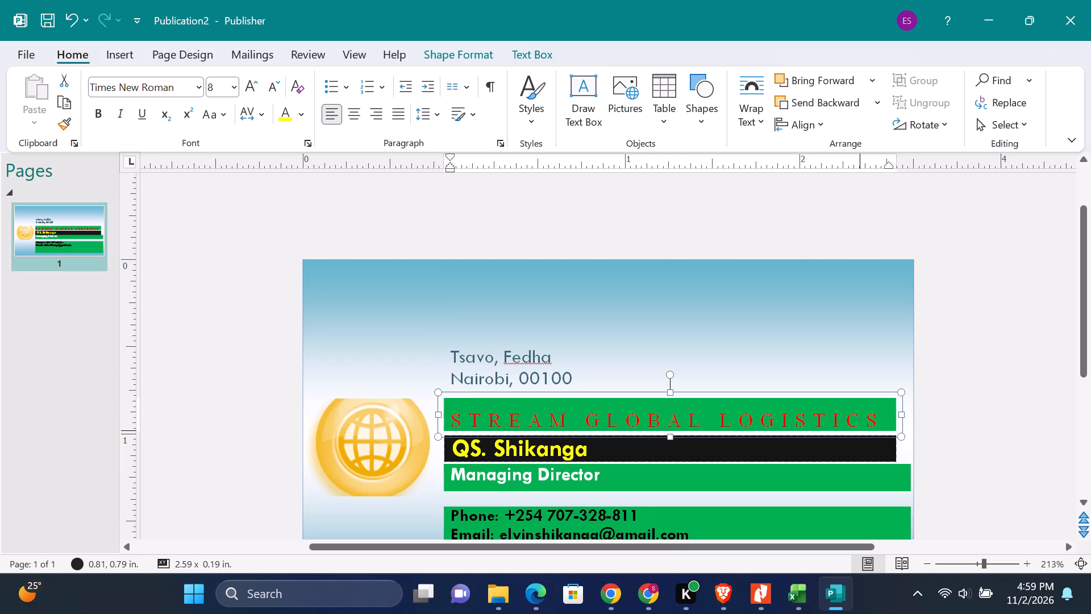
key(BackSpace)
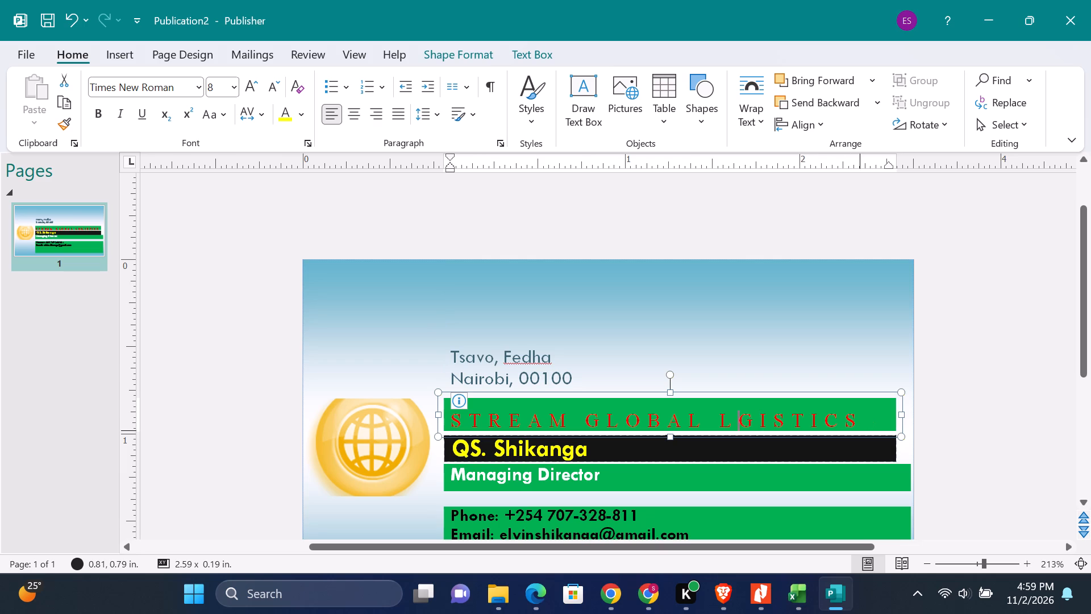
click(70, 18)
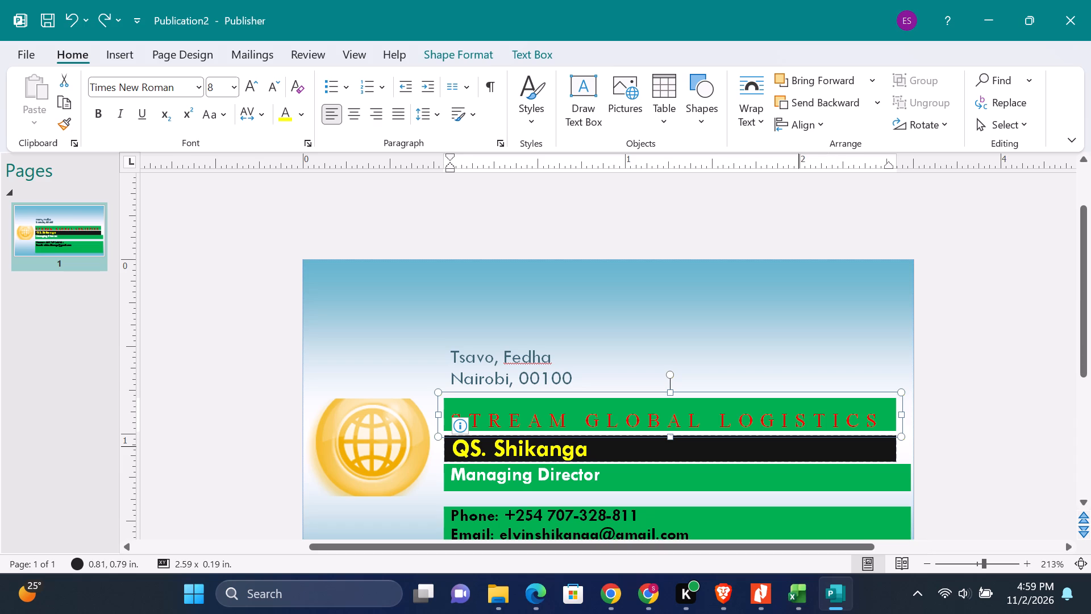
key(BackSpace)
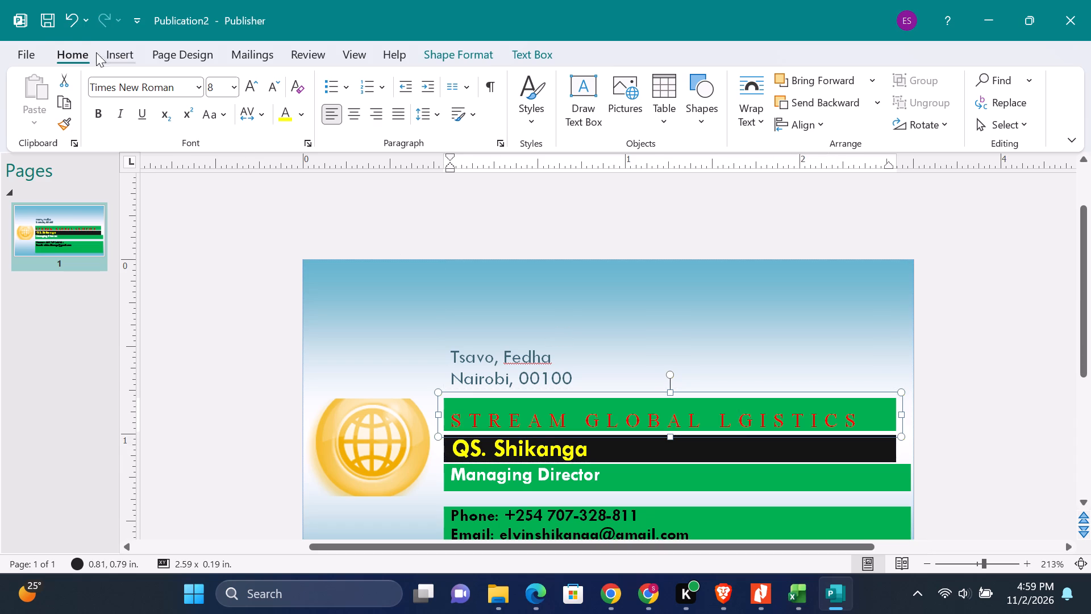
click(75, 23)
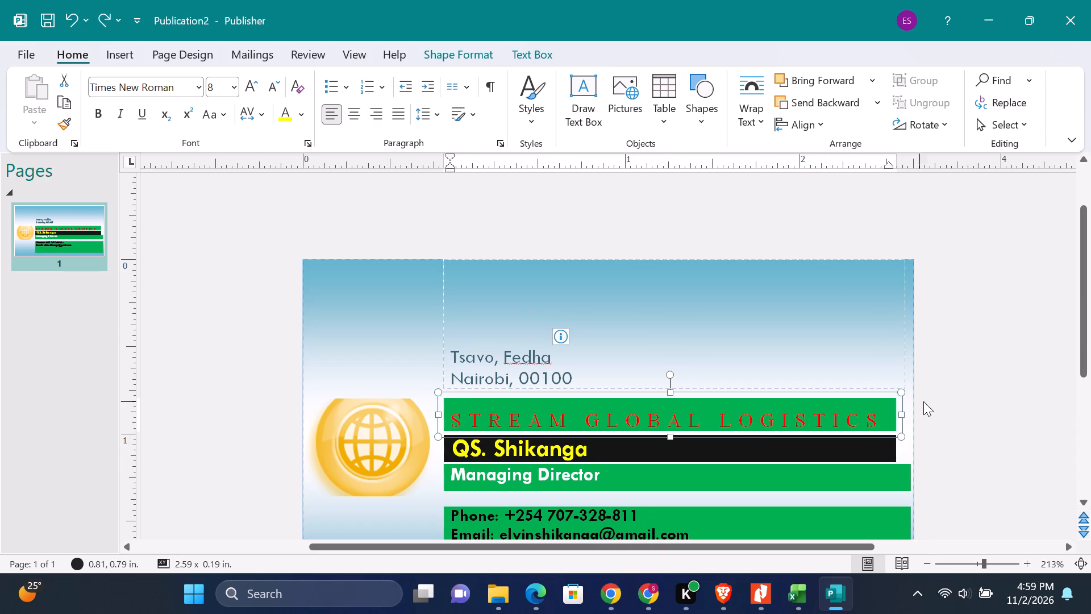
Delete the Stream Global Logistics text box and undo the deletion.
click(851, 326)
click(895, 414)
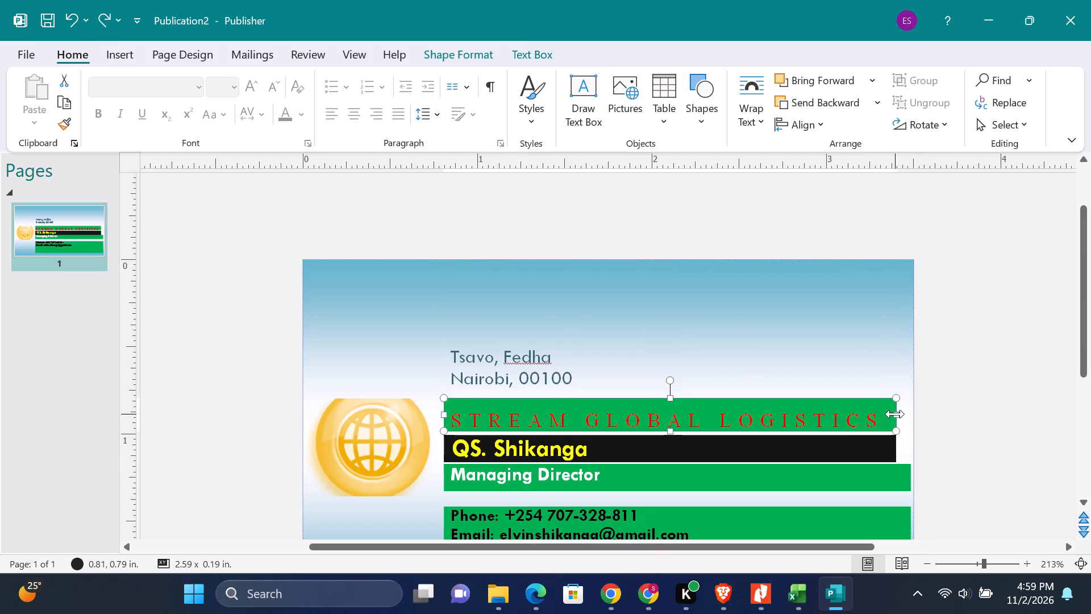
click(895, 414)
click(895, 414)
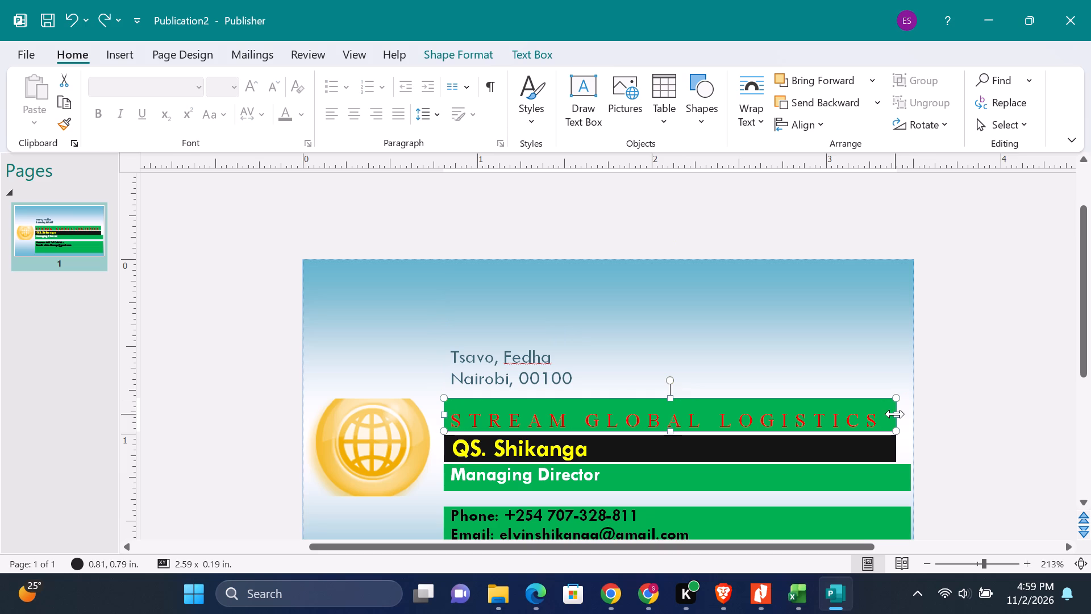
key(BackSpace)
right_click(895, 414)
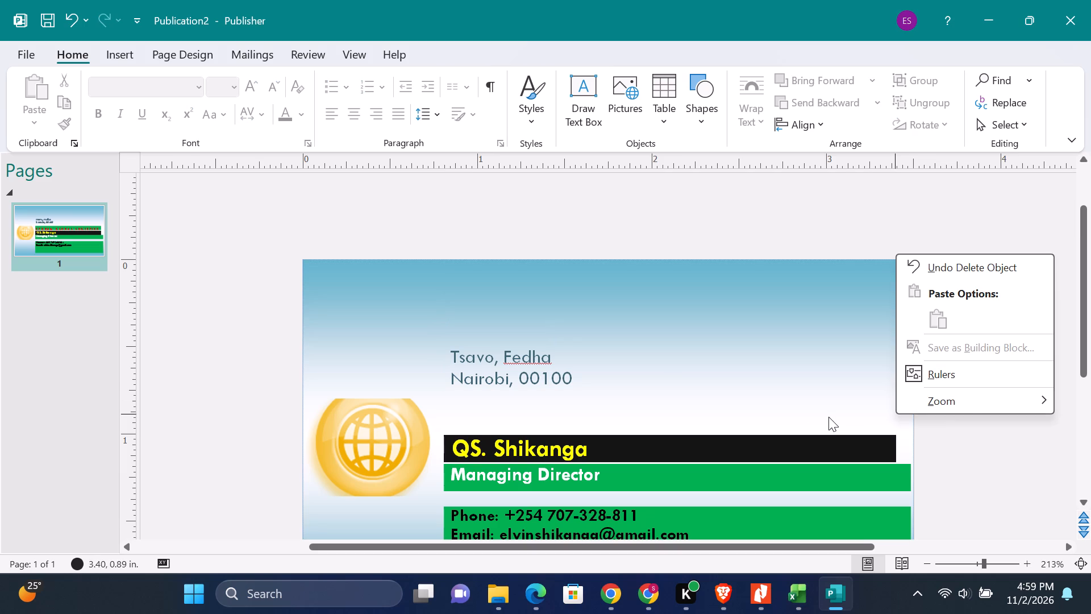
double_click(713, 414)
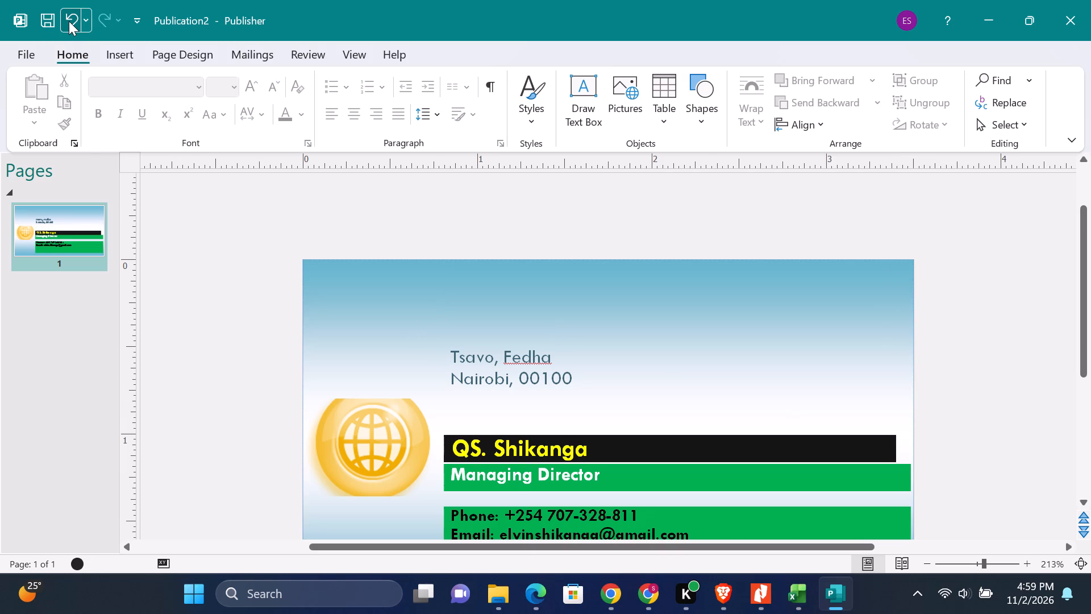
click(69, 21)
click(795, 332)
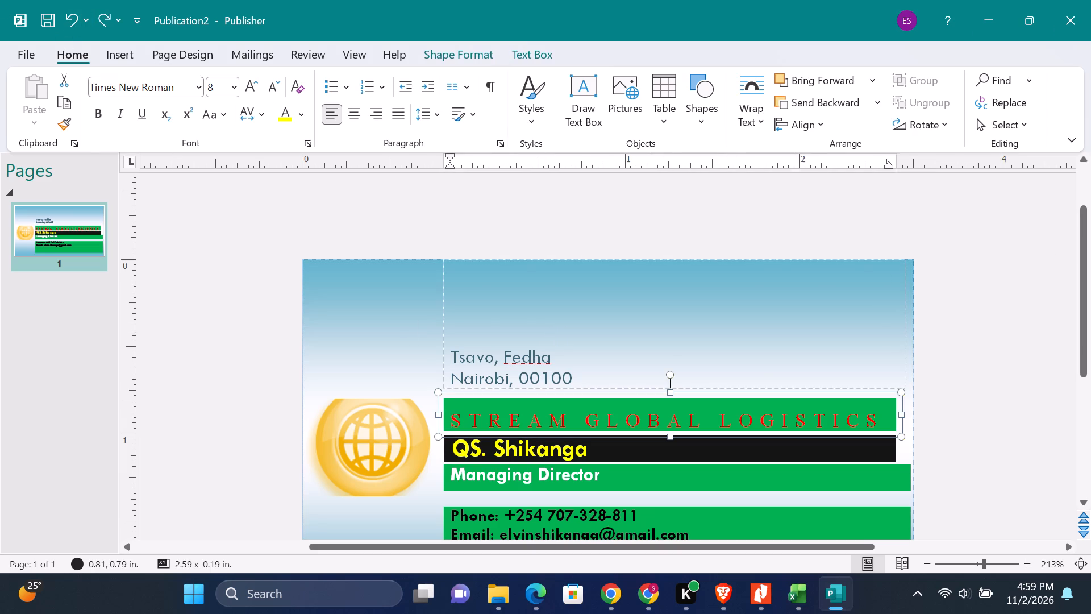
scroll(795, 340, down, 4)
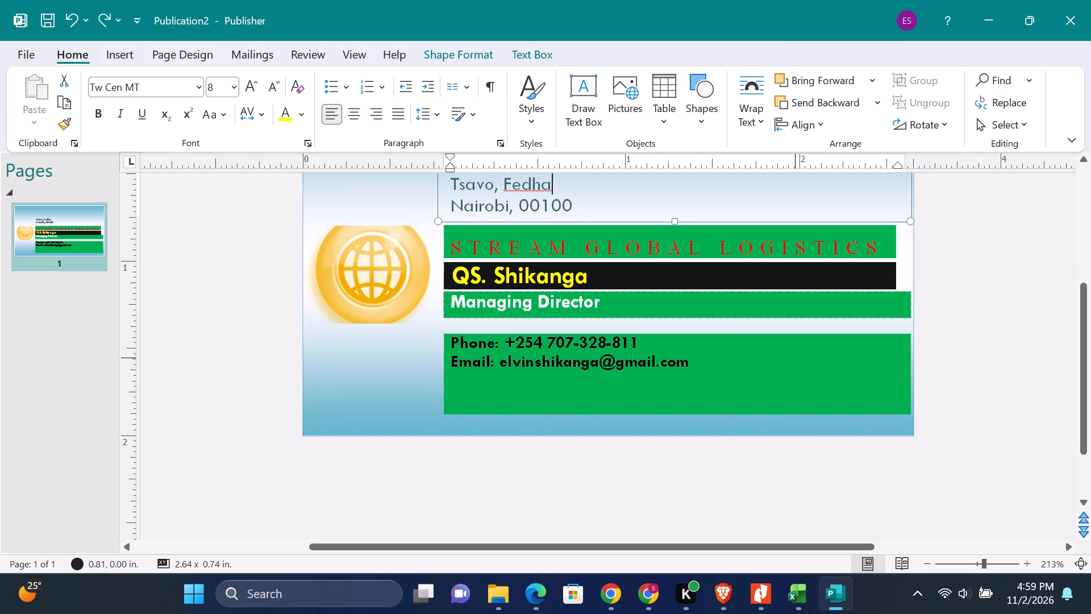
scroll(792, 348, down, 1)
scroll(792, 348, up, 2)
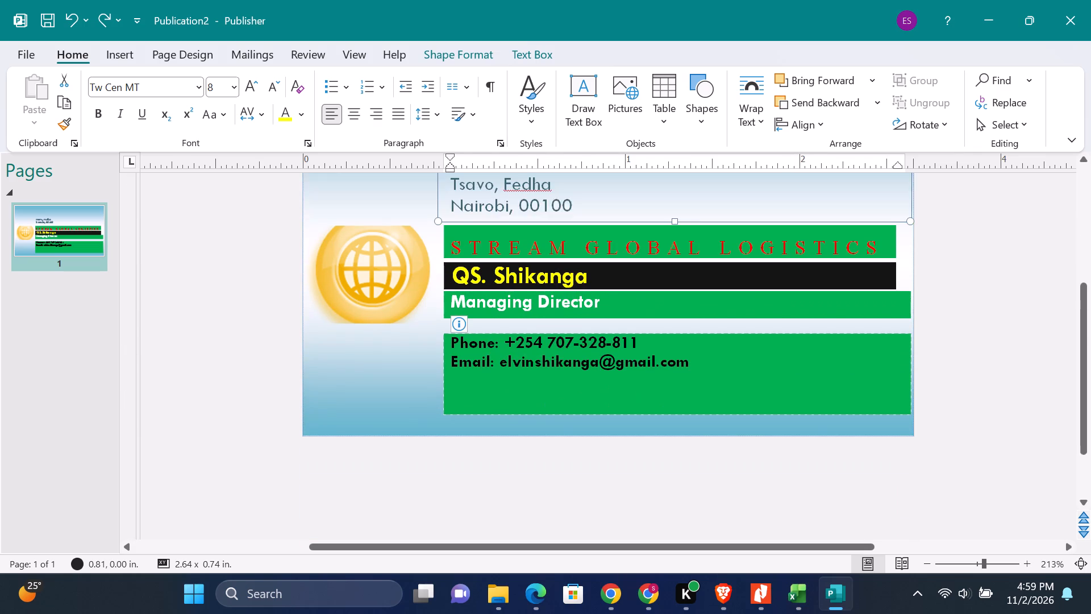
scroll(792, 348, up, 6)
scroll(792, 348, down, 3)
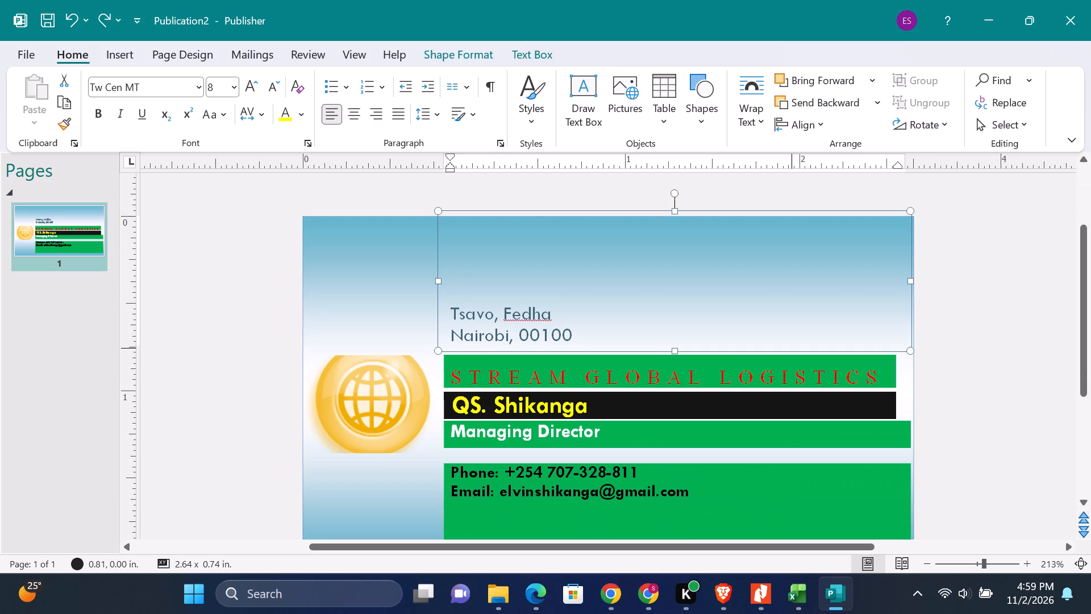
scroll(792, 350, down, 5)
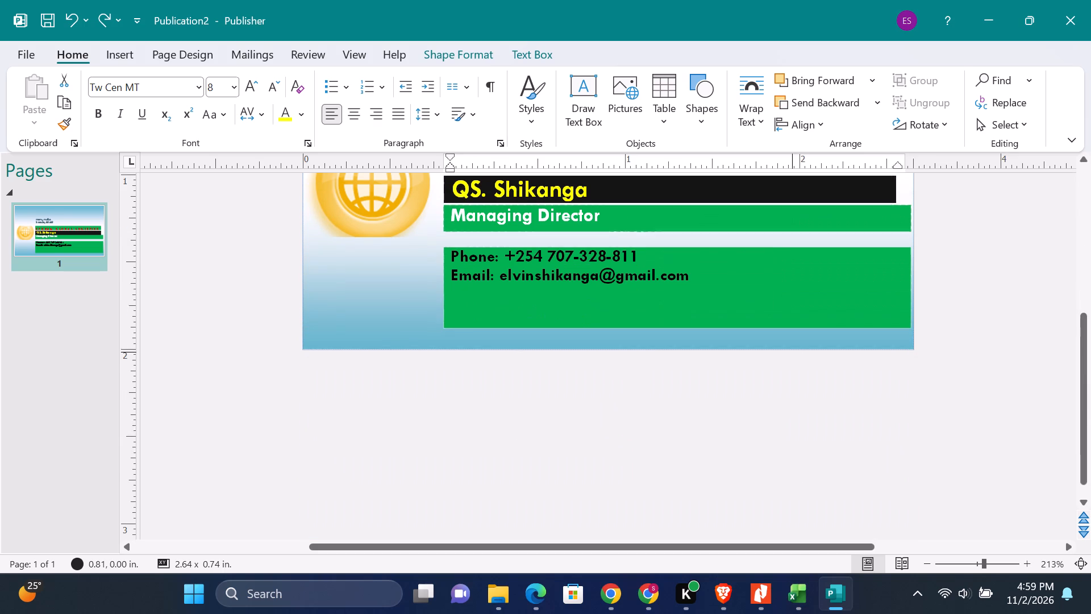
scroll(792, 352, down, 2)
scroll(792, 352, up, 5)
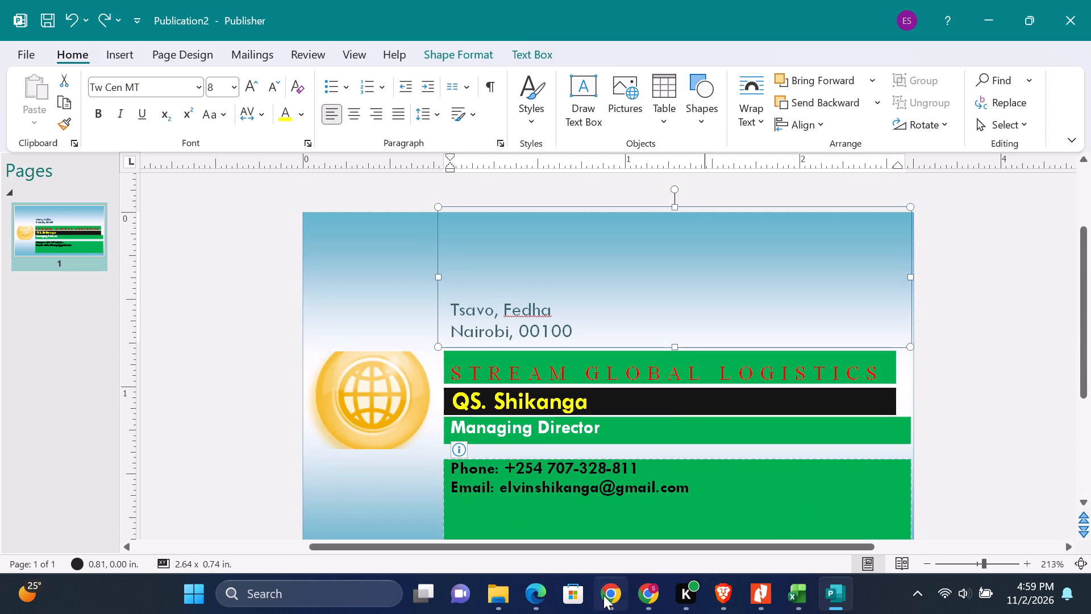
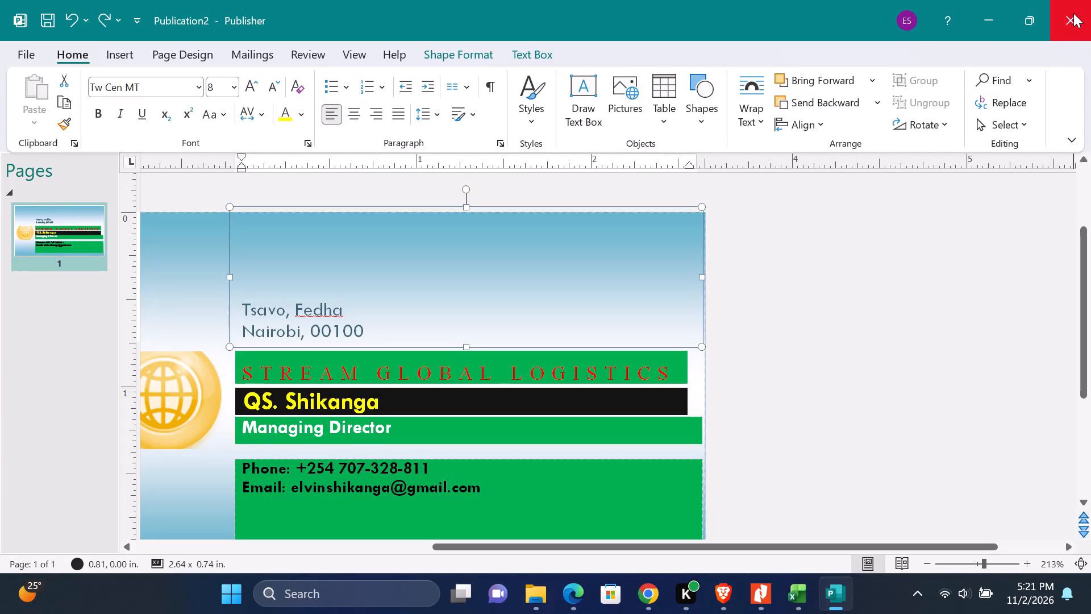
Close the business card publication and choose to save its changes.
click(1073, 13)
click(502, 318)
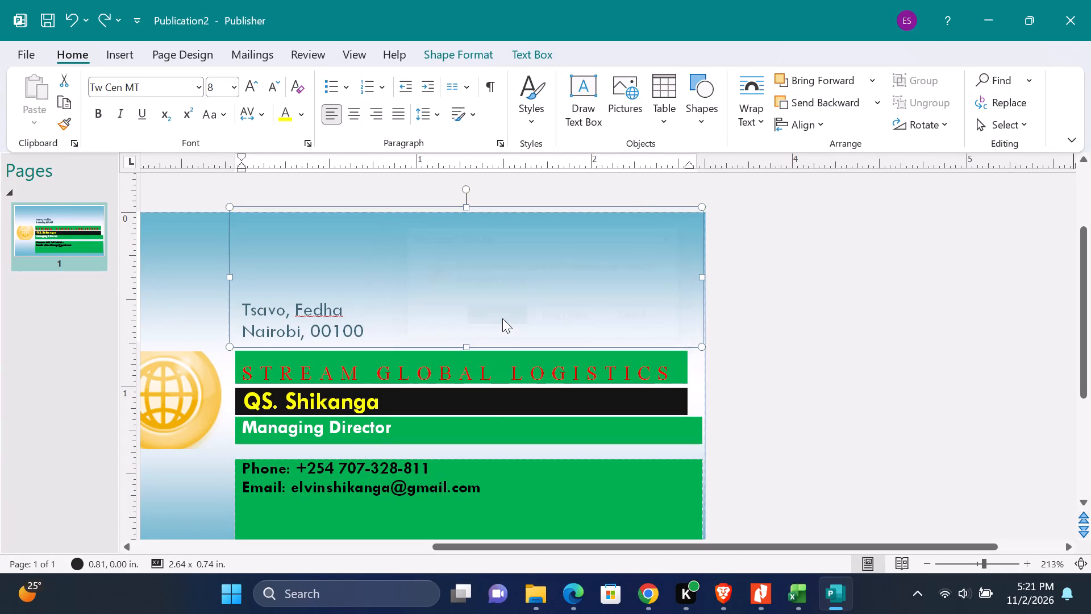
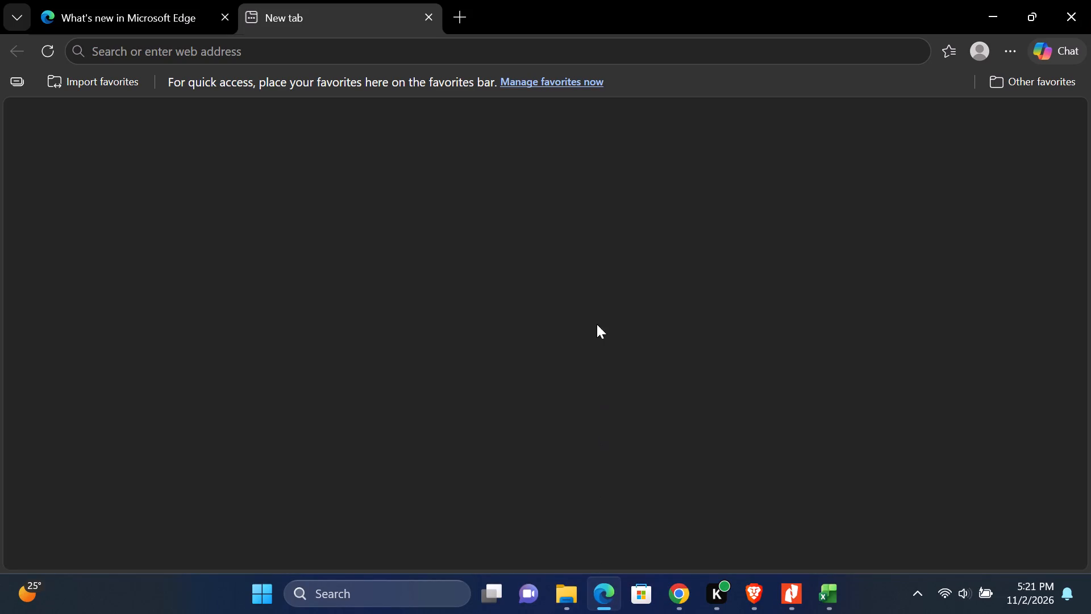
Close the Microsoft Edge window, then bring up the Google Chrome window and close it as well.
click(1075, 16)
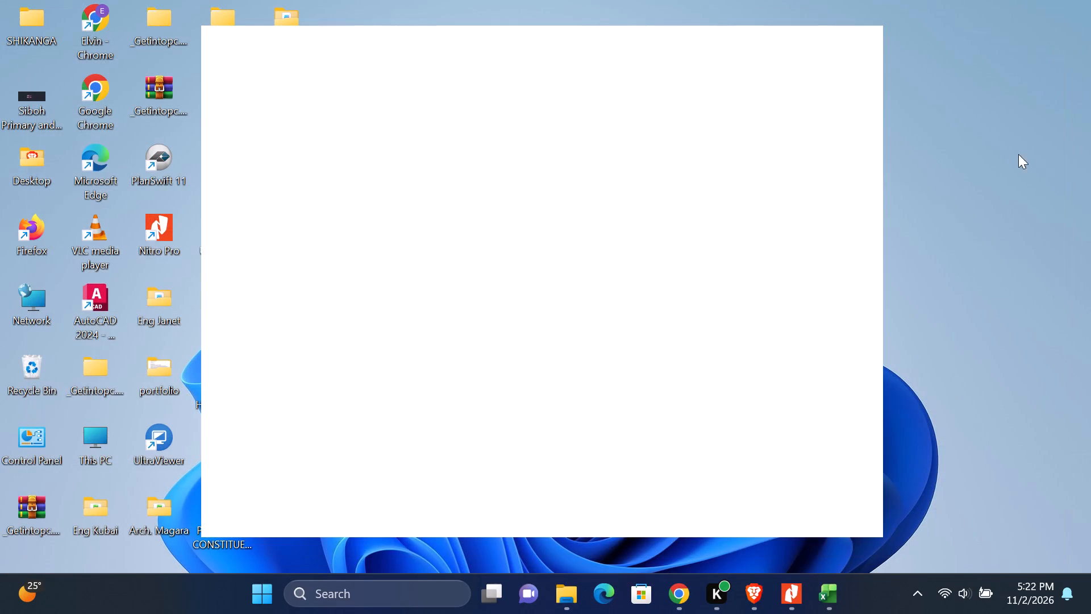
click(689, 594)
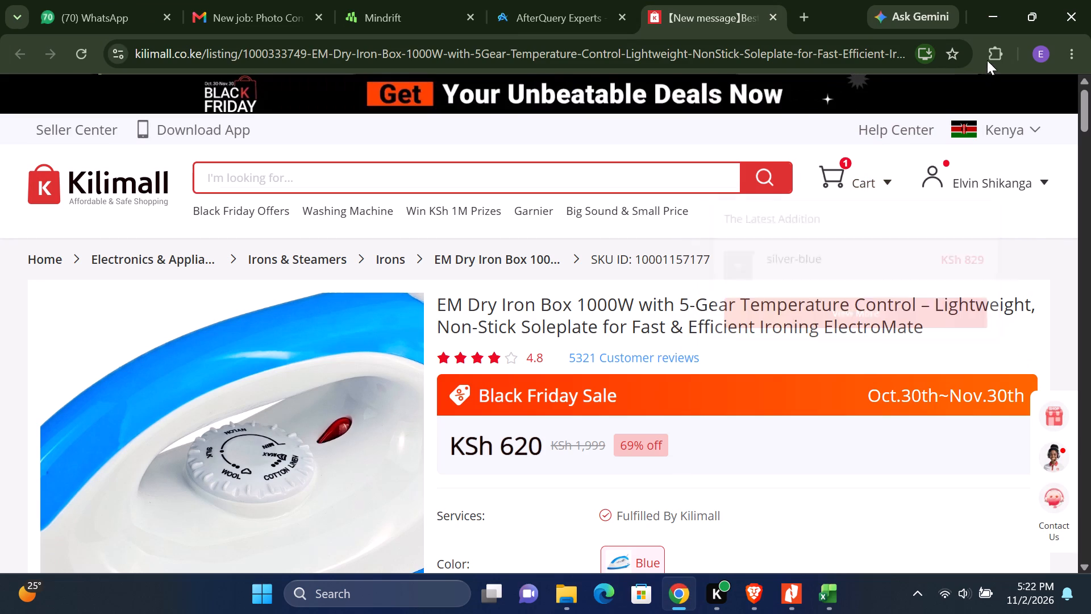
click(1064, 14)
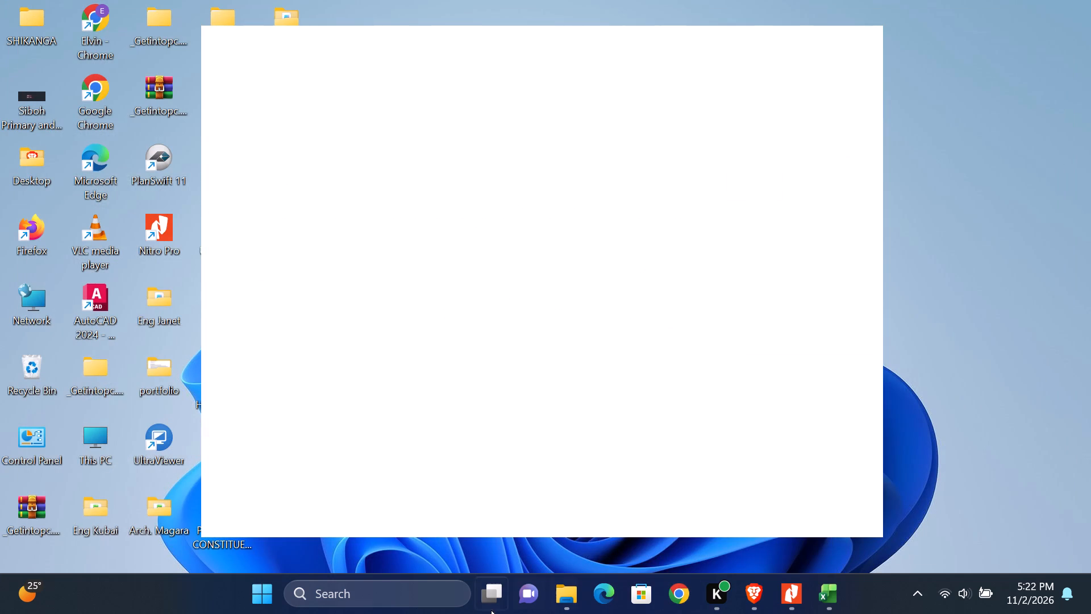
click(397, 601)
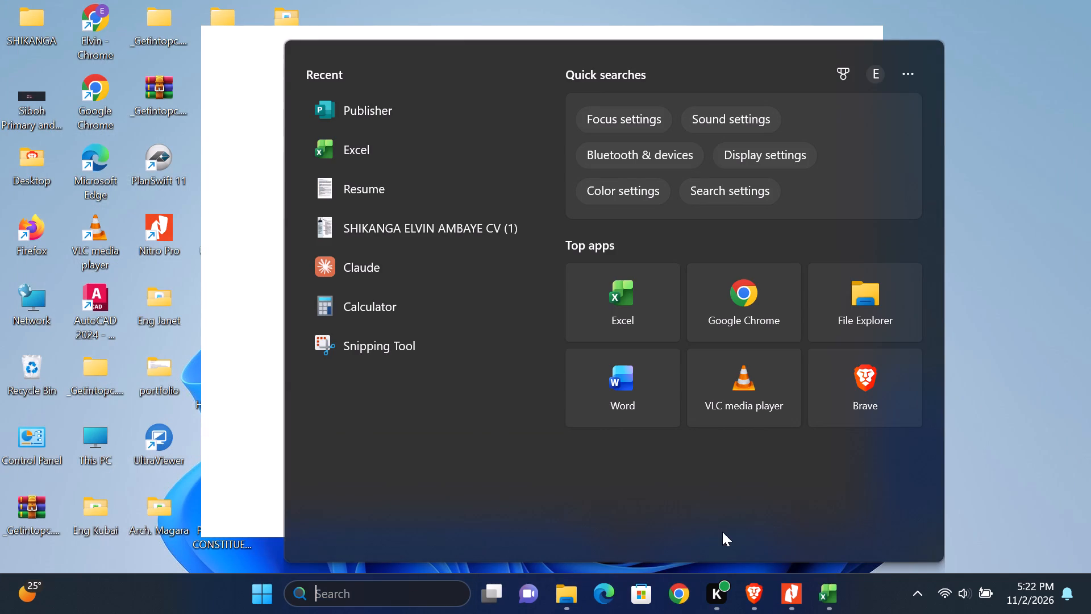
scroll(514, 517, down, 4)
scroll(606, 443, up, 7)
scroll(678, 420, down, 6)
Open the Windows power options for locking, sleeping, shutting down or restarting the computer.
click(253, 589)
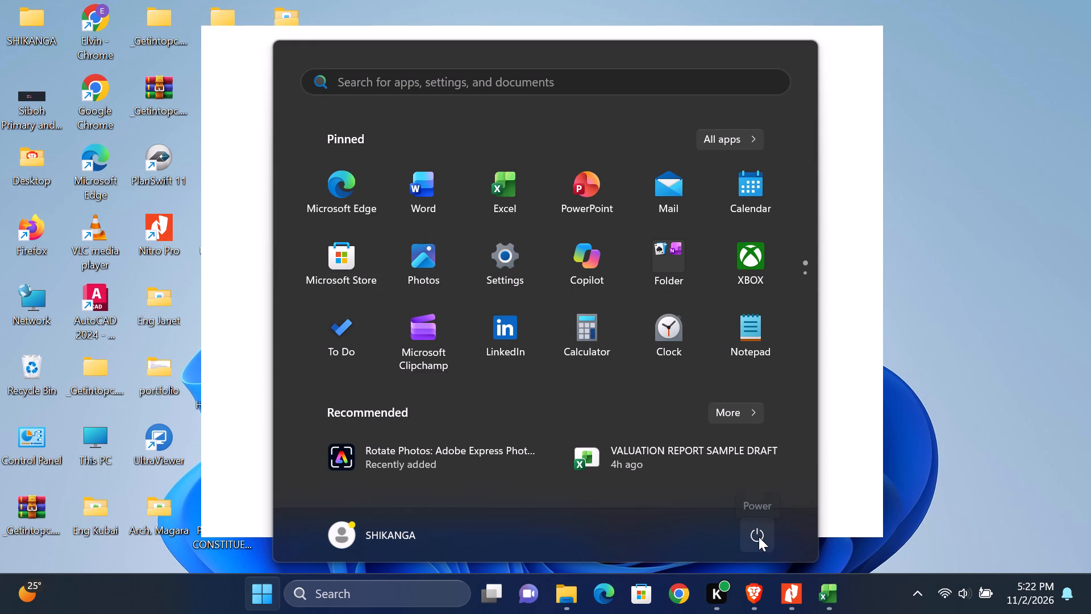
click(759, 537)
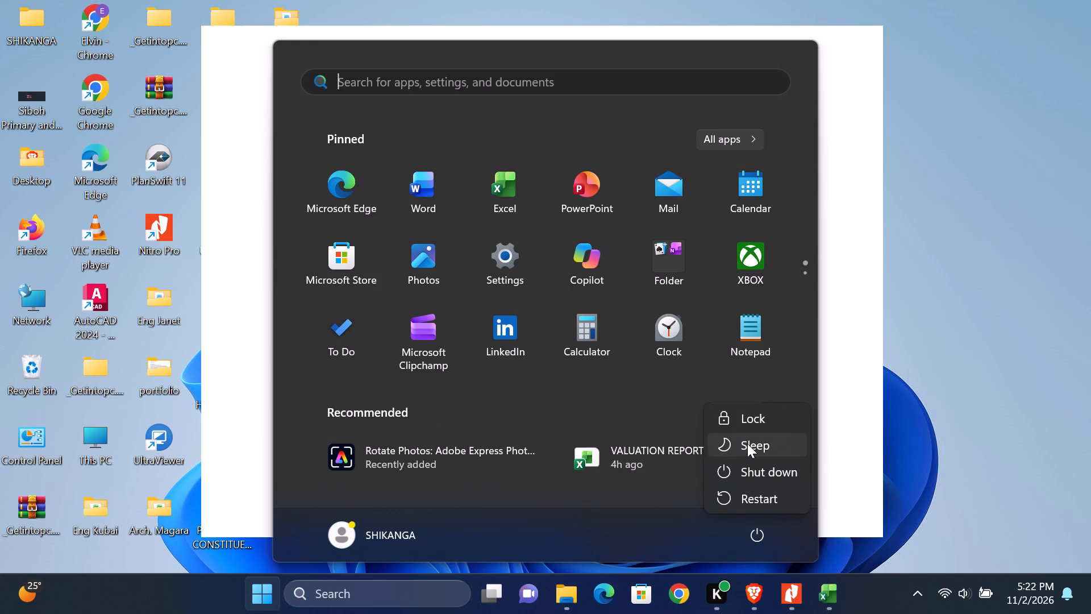